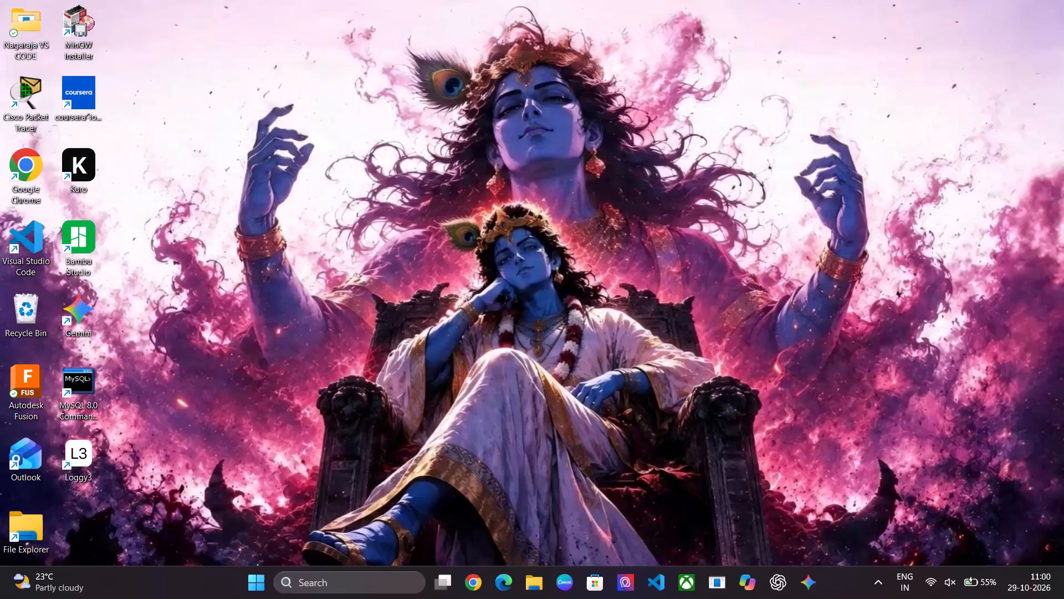
Search Windows for "wha".
click(257, 582)
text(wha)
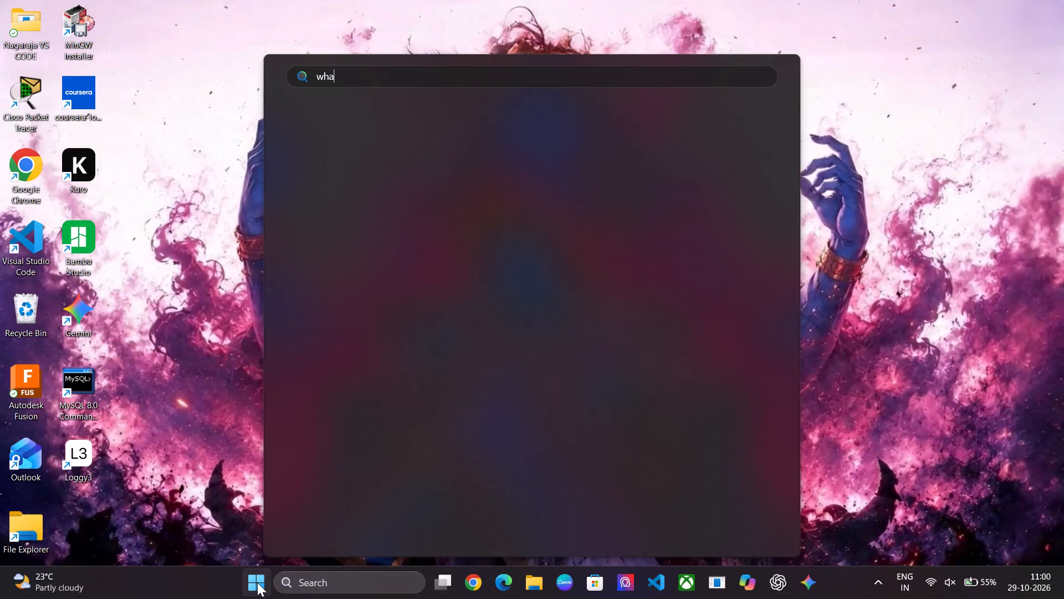
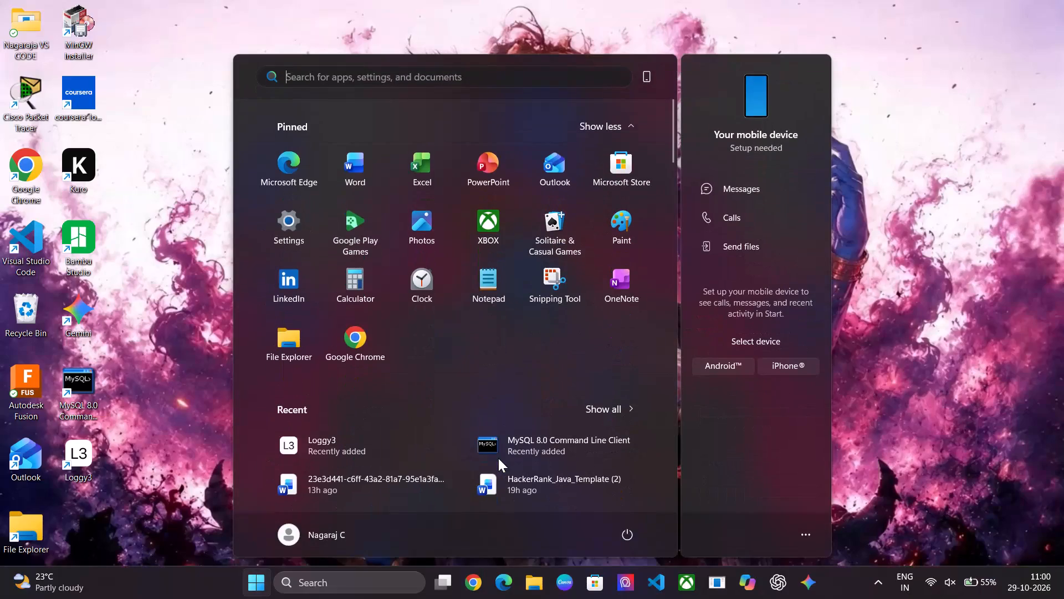
Search Windows for "whas" and open the WhatsApp app.
scroll(351, 258, down, 3)
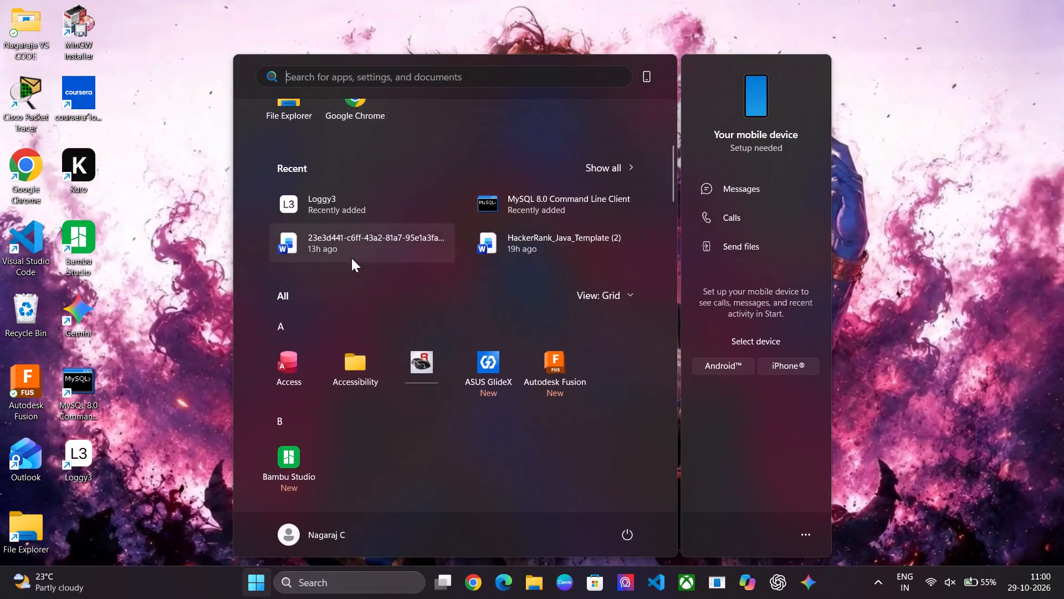
scroll(351, 258, down, 1)
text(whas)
click(395, 179)
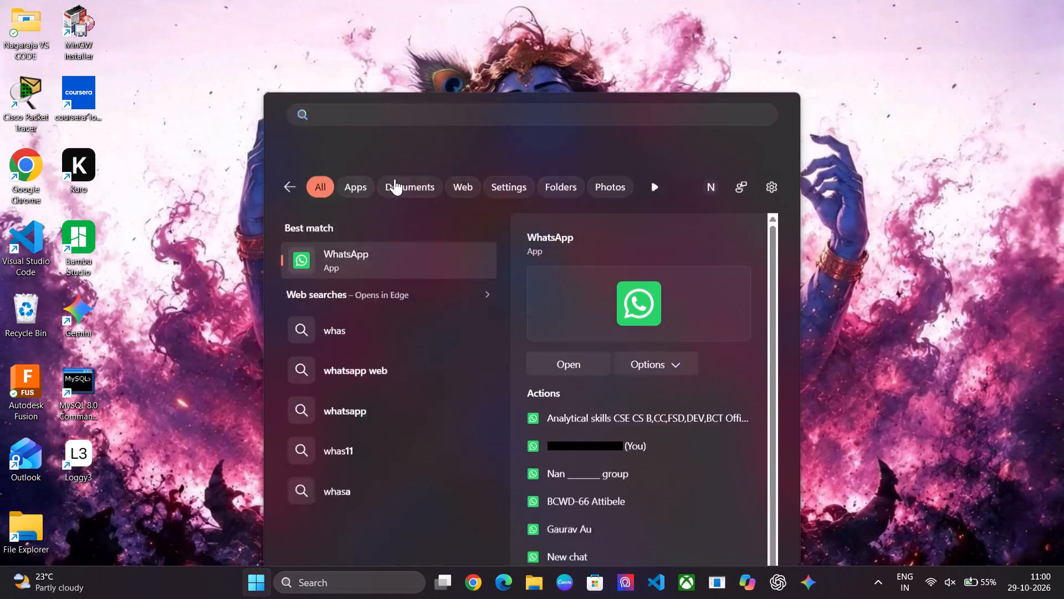
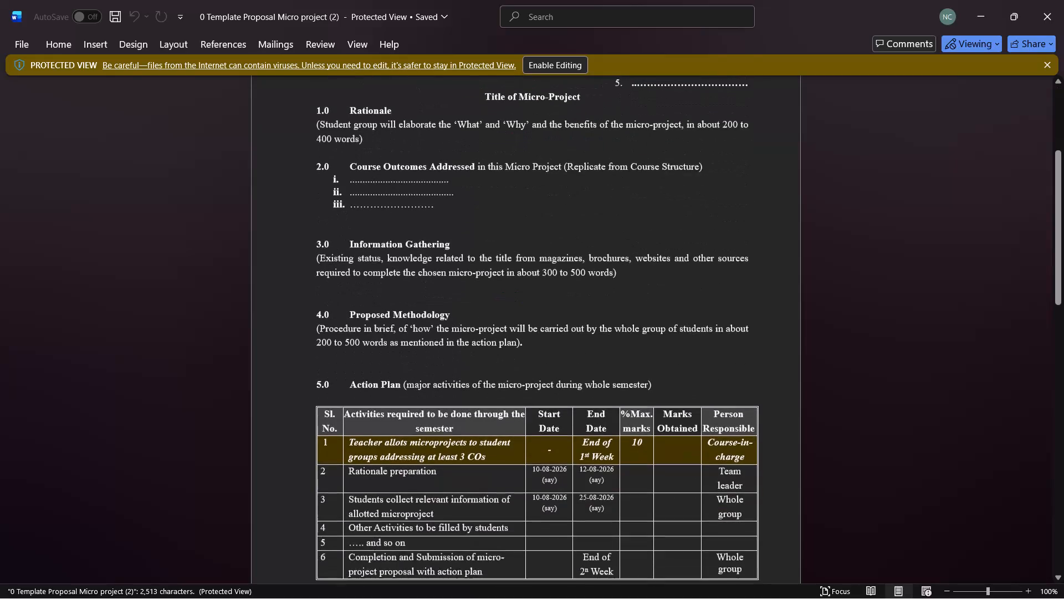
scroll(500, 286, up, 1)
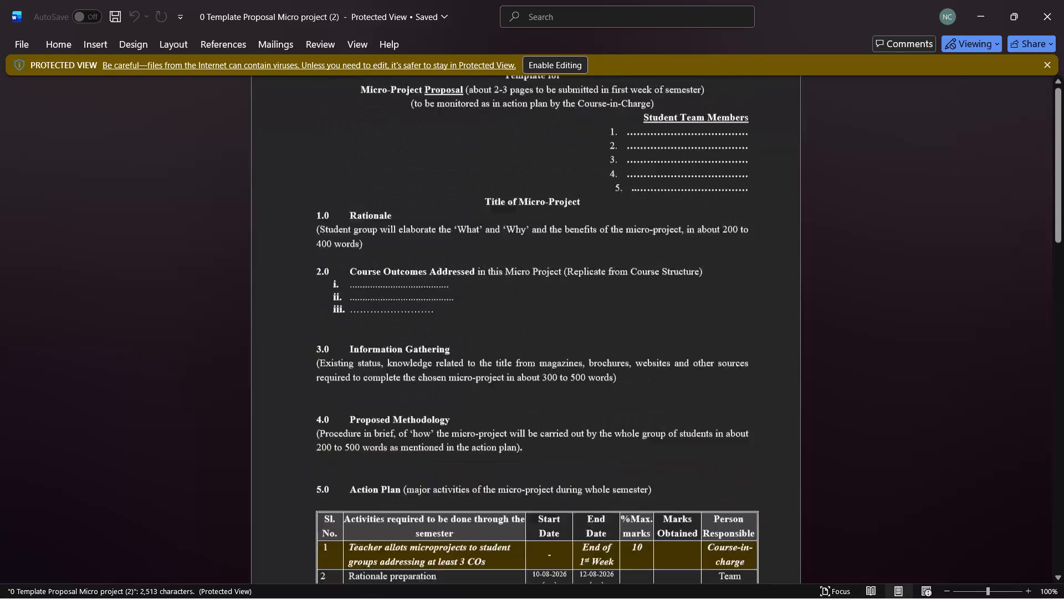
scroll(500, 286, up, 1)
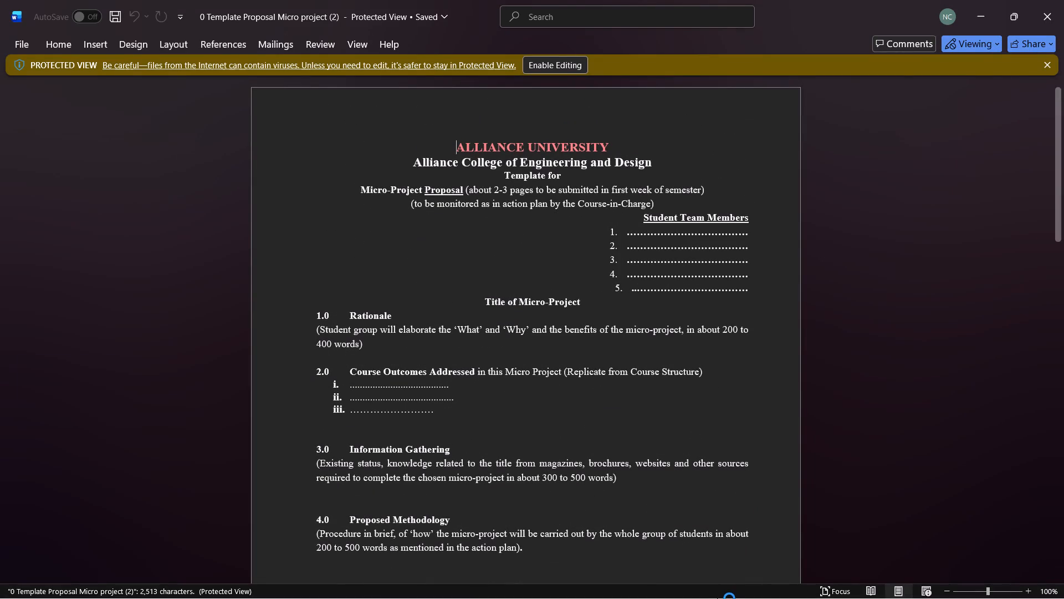
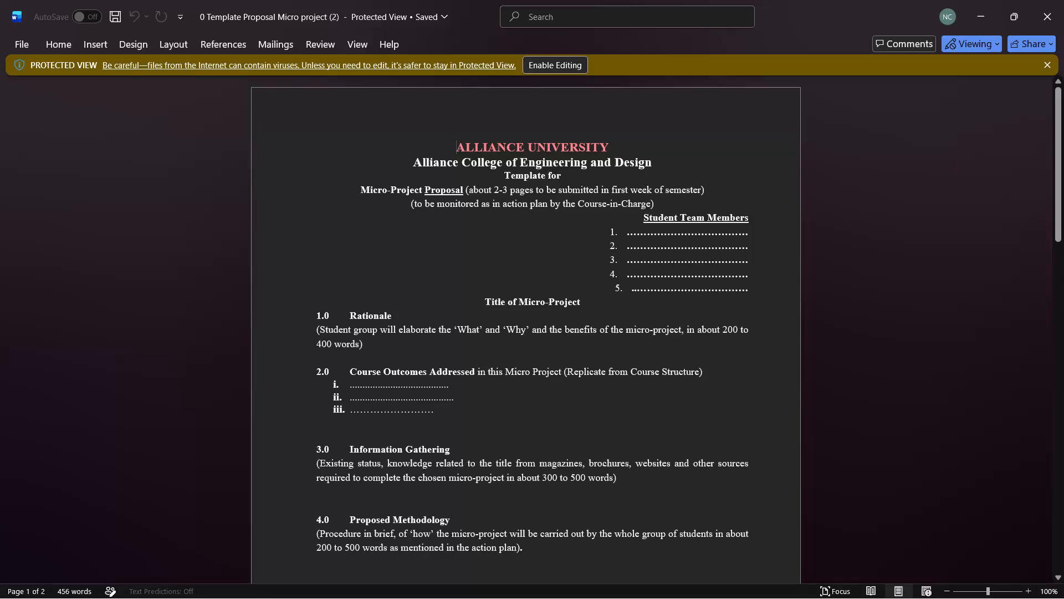
Search Windows for "chr" and open the Google Chrome app.
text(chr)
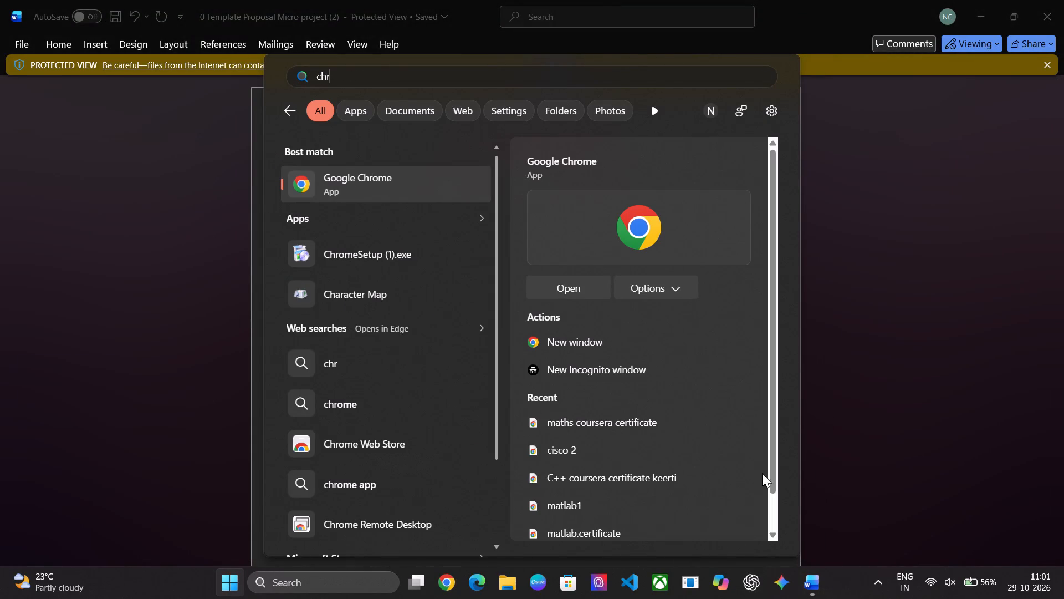
click(416, 176)
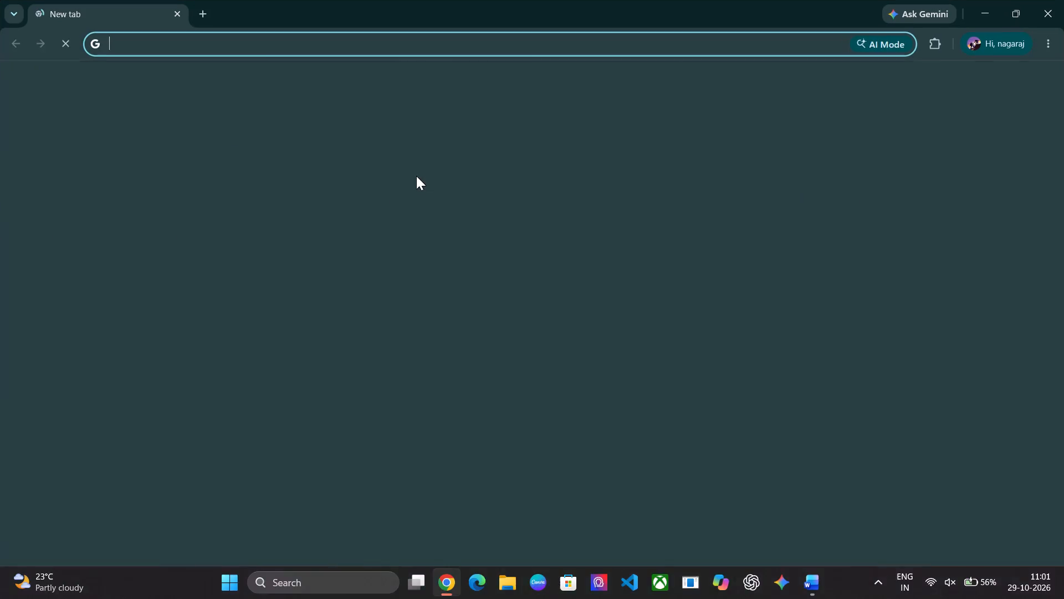
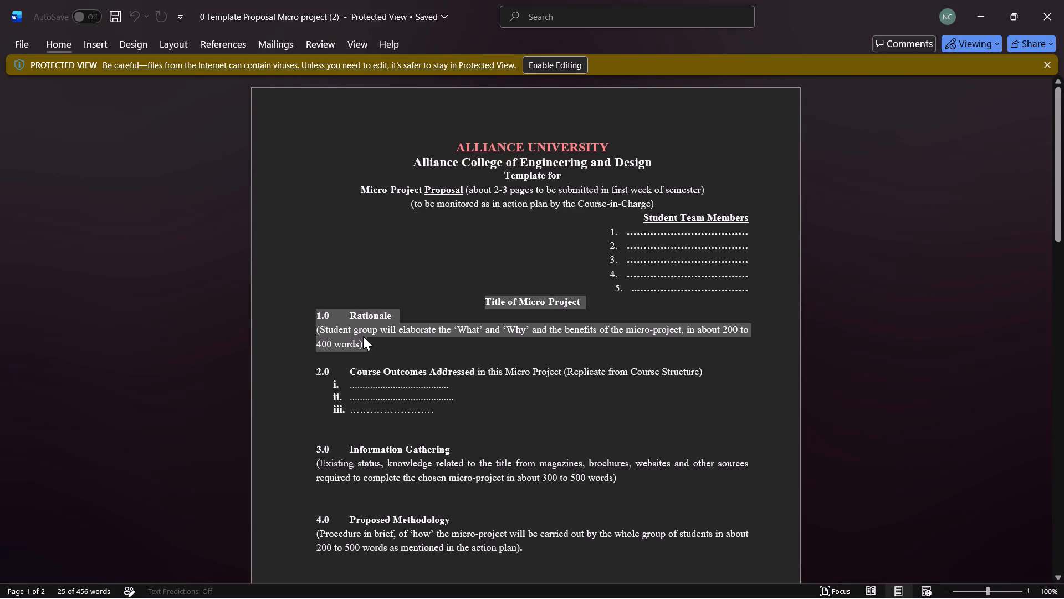
Enable editing of the micro-project proposal template so it leaves Protected View.
click(560, 74)
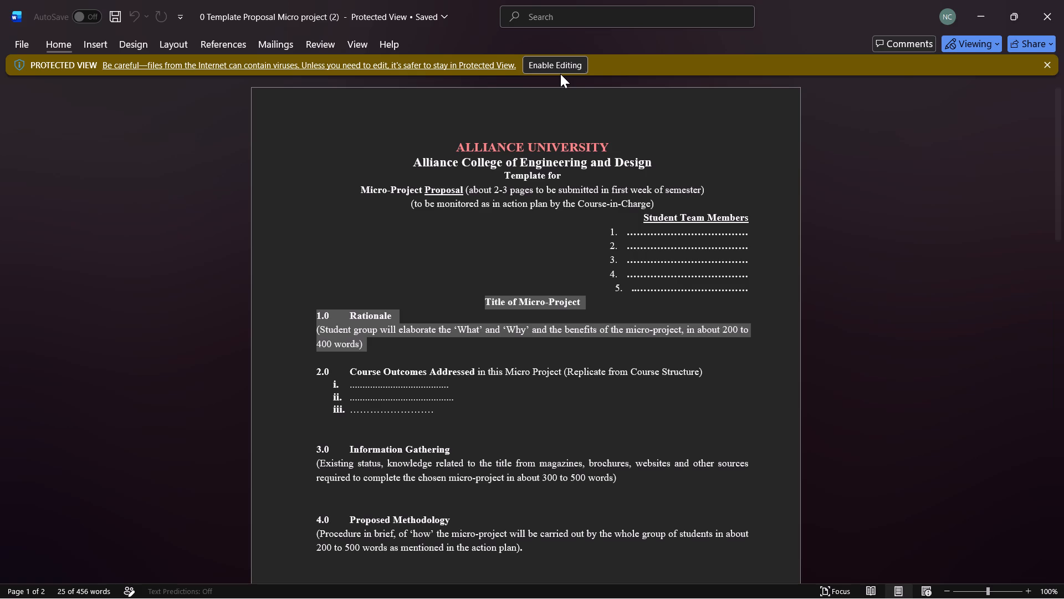
click(564, 67)
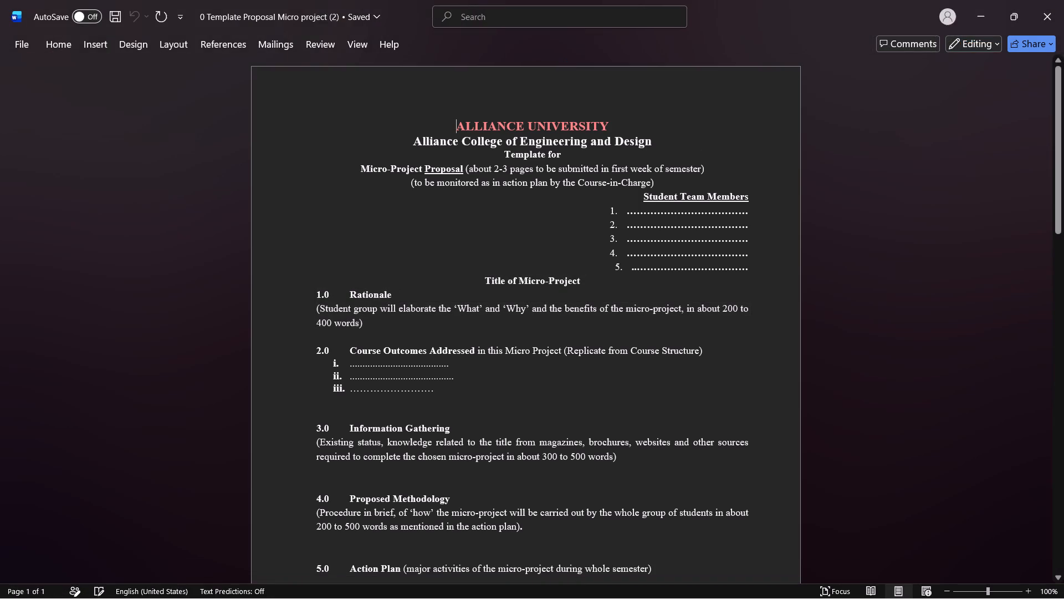
Replace the 1.0 Rationale heading and its placeholder instructions with the copied Hotel Room Booking Management System rationale.
drag(316, 294, 371, 318)
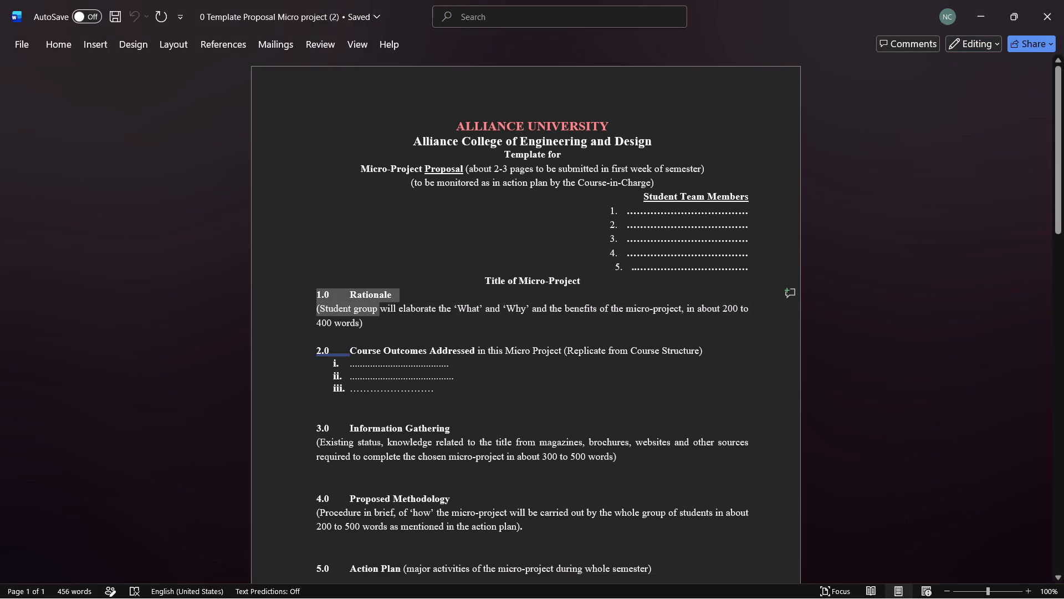
drag(371, 318, 371, 319)
key(ctrl+v)
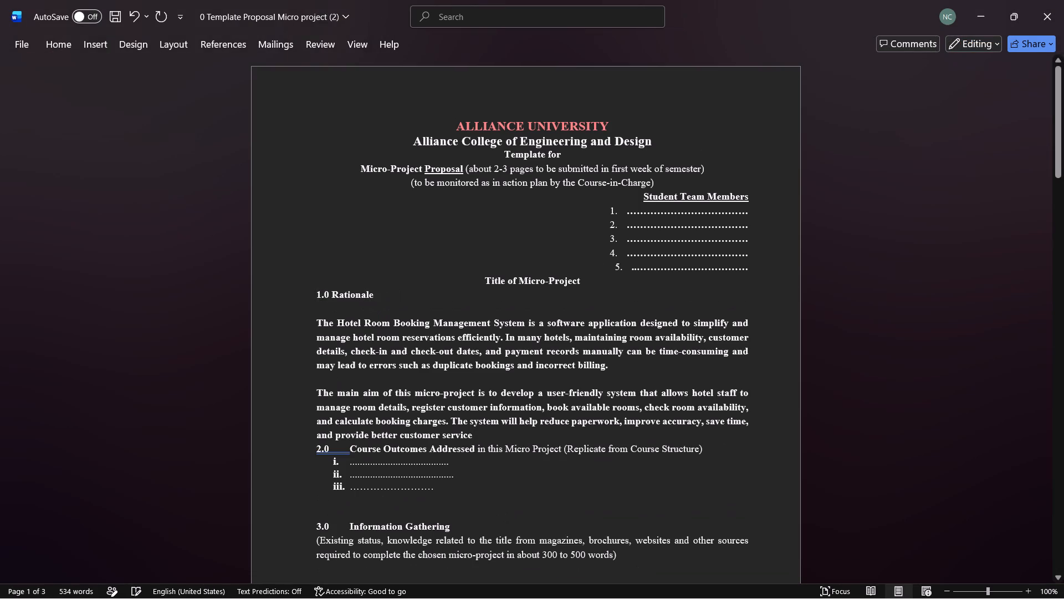
Select the pasted Rationale section, from its heading through the second paragraph, and bring up the text formatting options.
drag(318, 290, 610, 456)
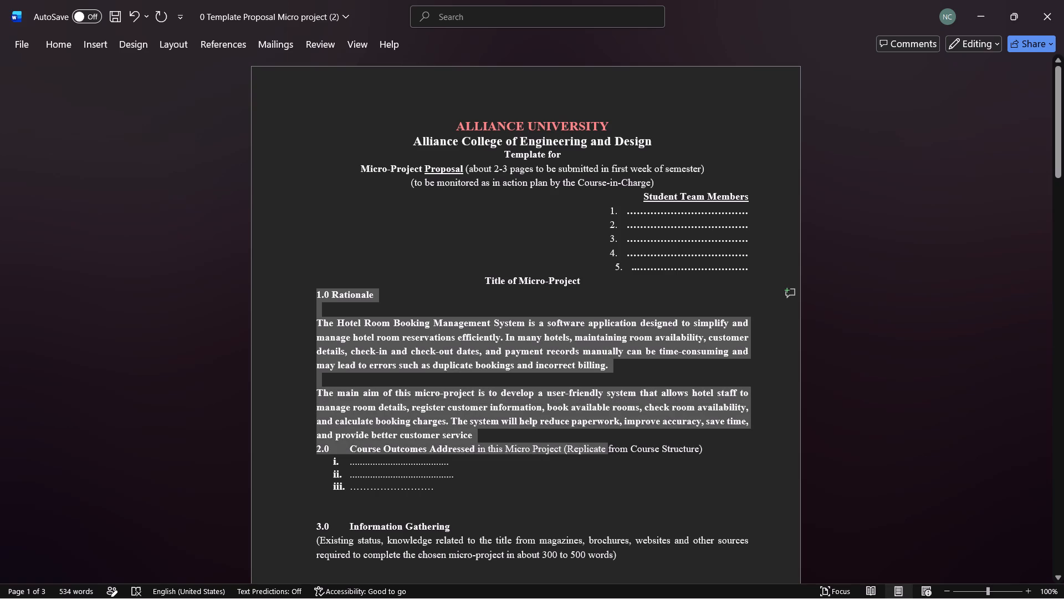
drag(610, 456, 575, 433)
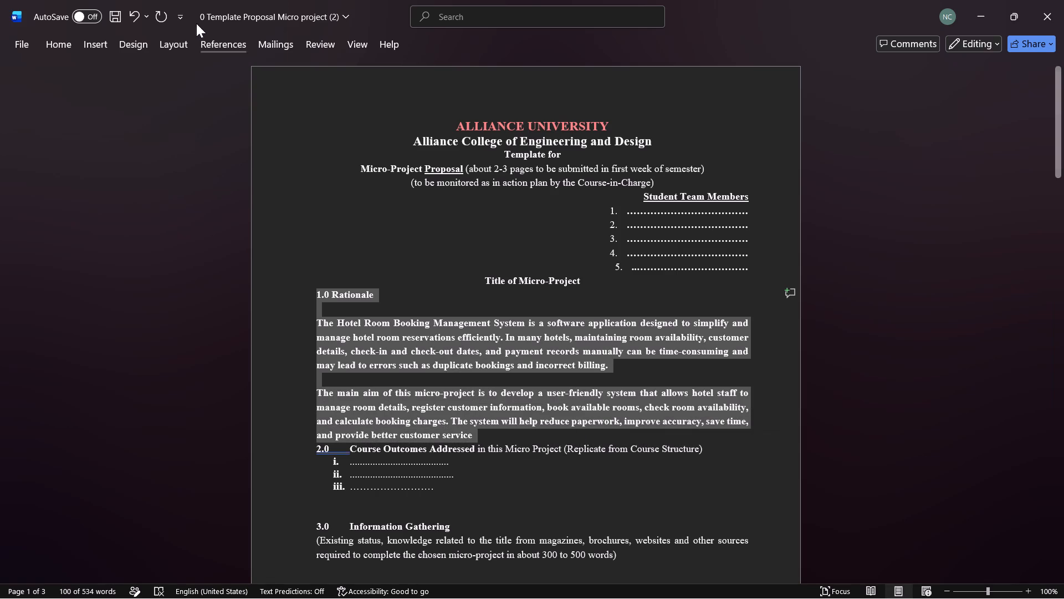
click(66, 44)
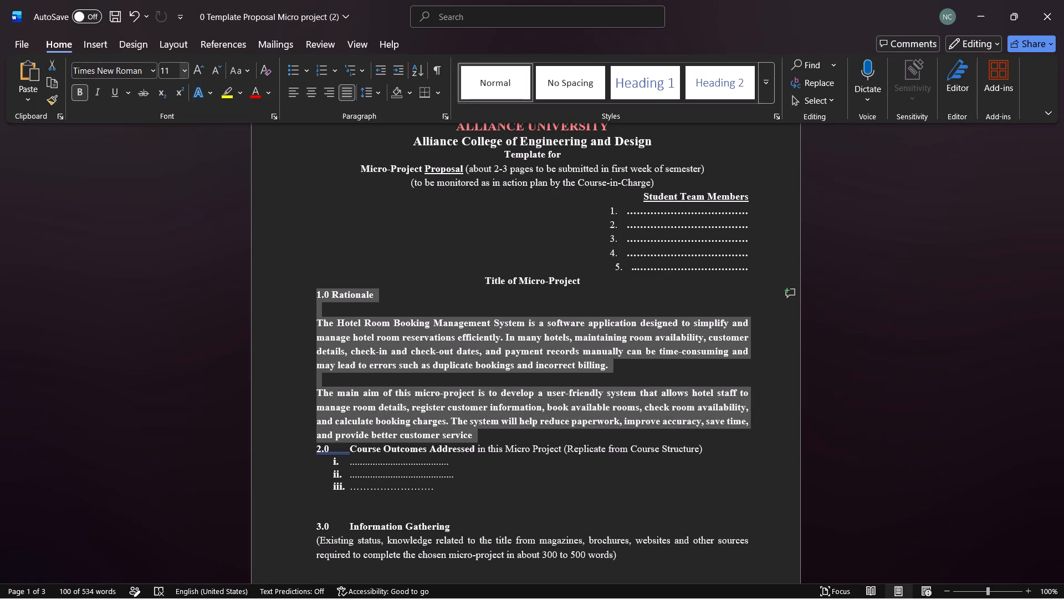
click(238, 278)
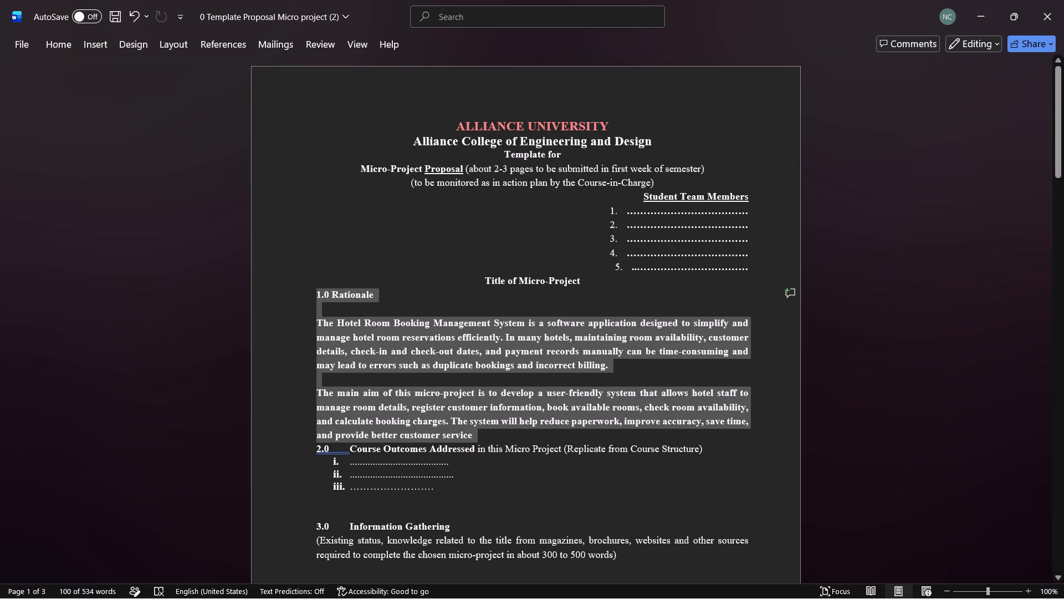
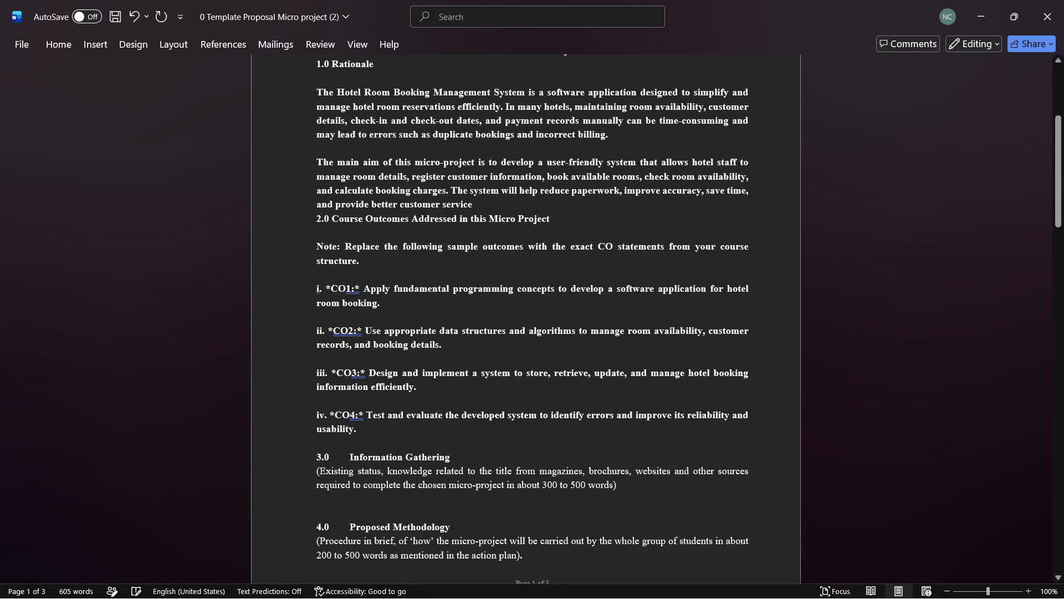
Delete the note about replacing the sample outcomes under the 2.0 Course Outcomes heading, keeping one blank line below the heading.
drag(358, 265, 308, 246)
key(BackSpace)
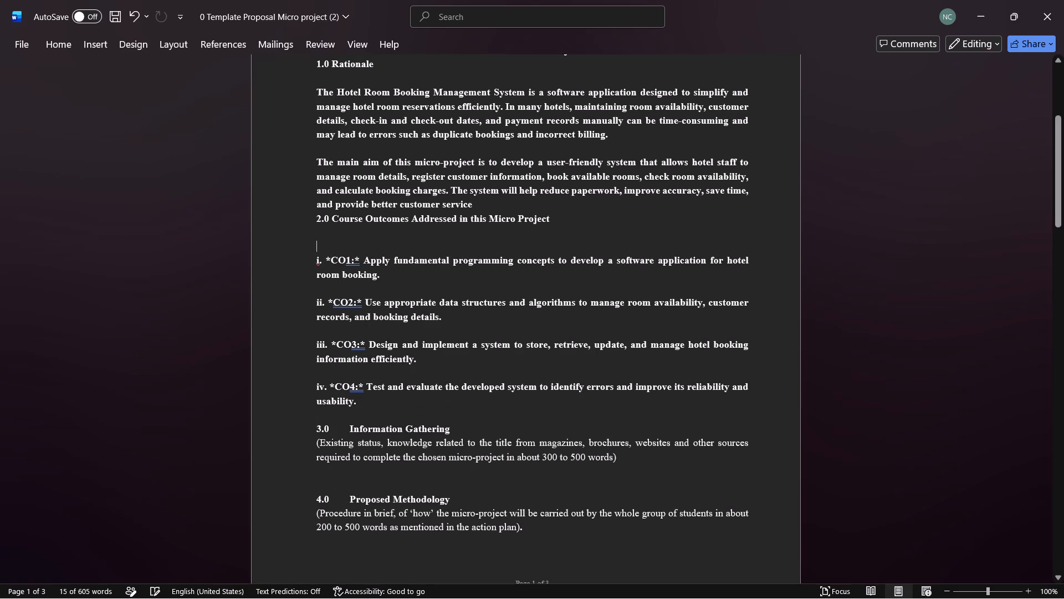
key(BackSpace)
key(BackSpace)
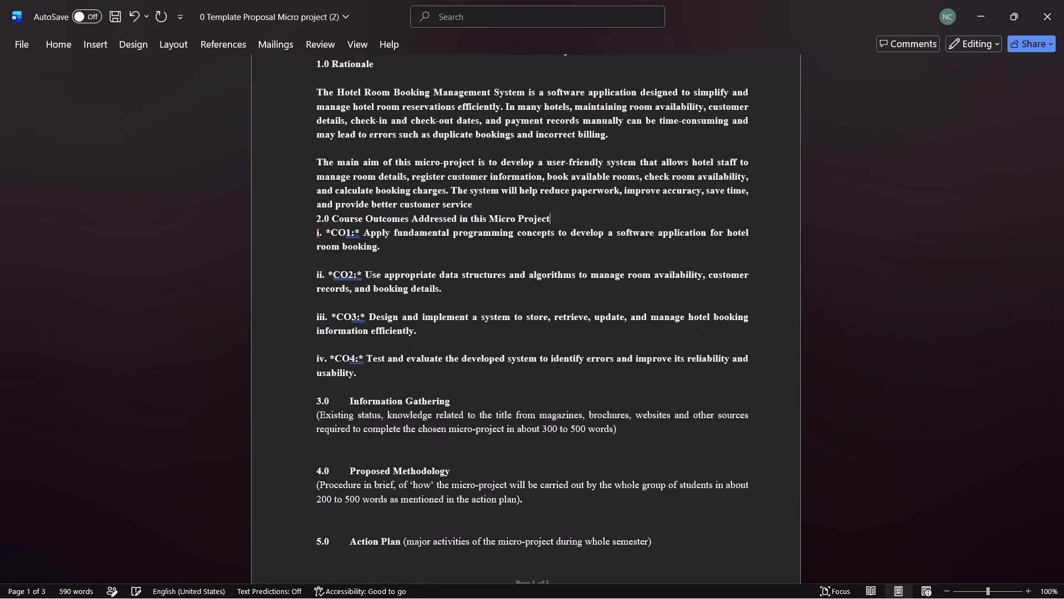
key(Return)
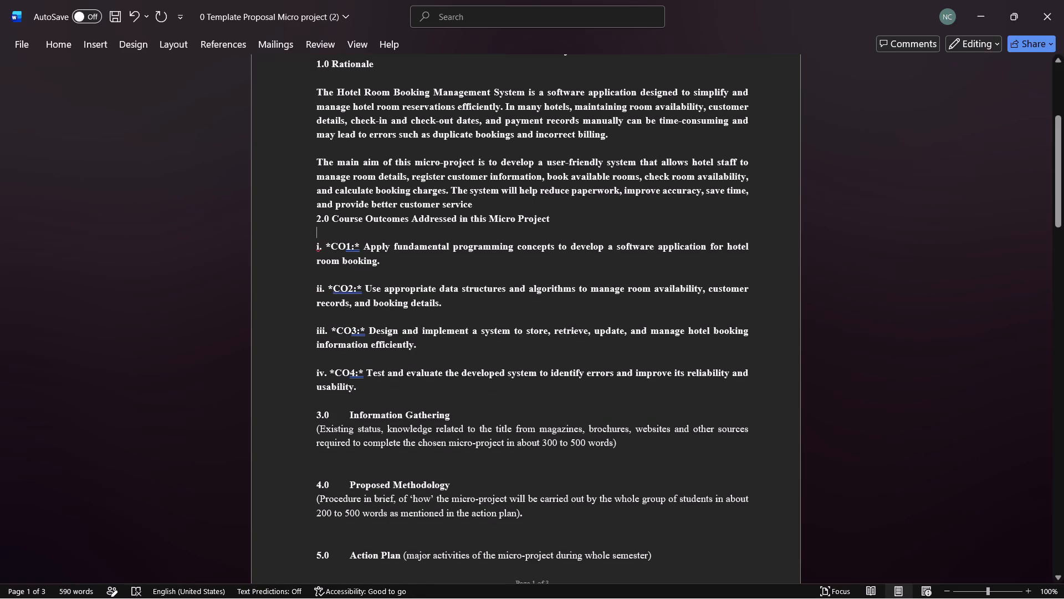
Remove bold from the two Rationale paragraphs, the 2.0 Course Outcomes heading and outcomes CO1 to CO3.
drag(315, 90, 536, 224)
key(ctrl+b)
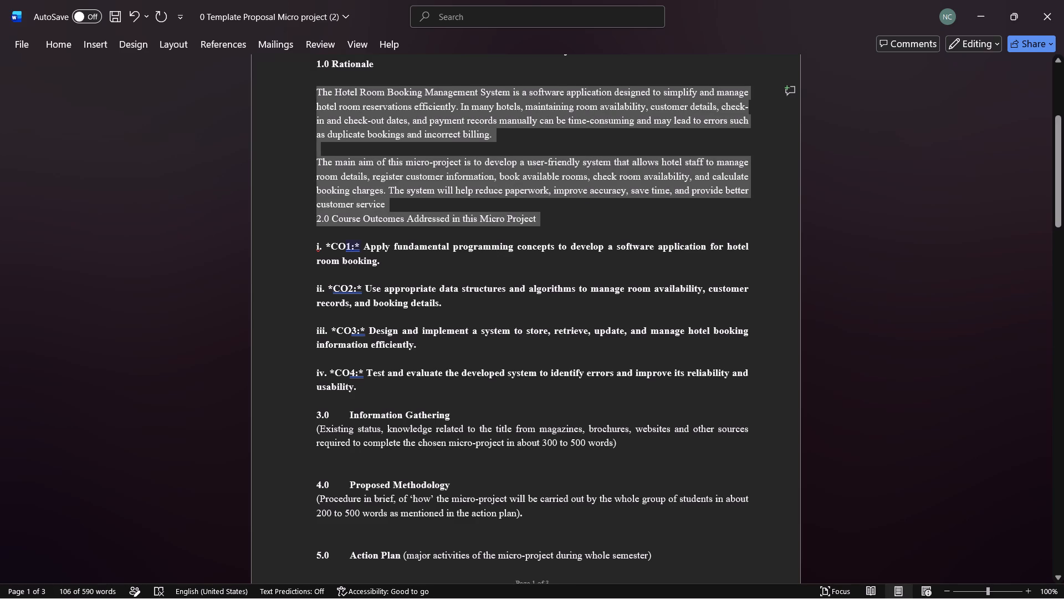
click(311, 246)
drag(311, 246, 313, 246)
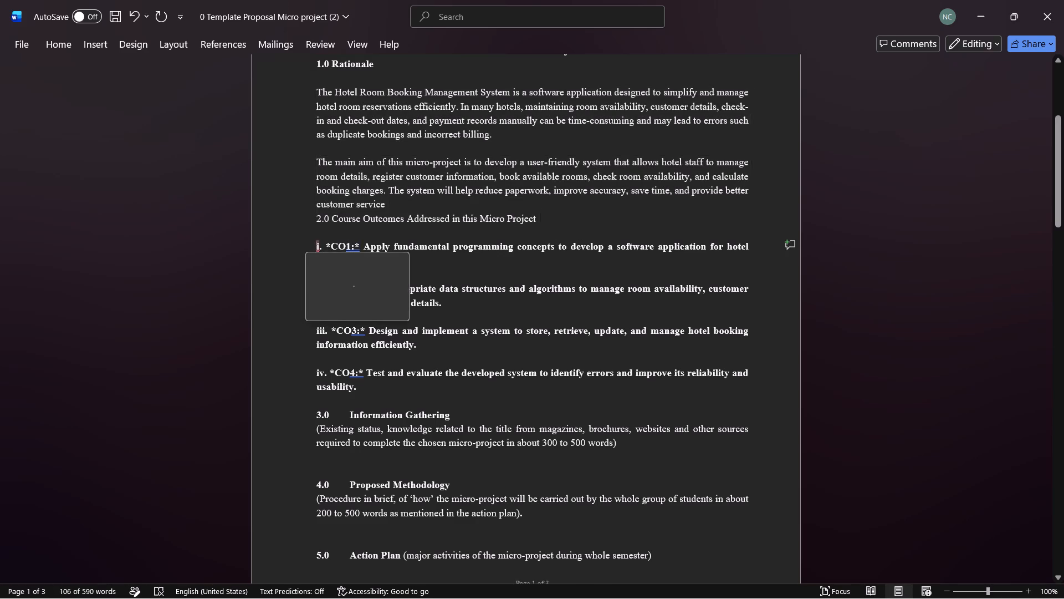
drag(313, 246, 470, 344)
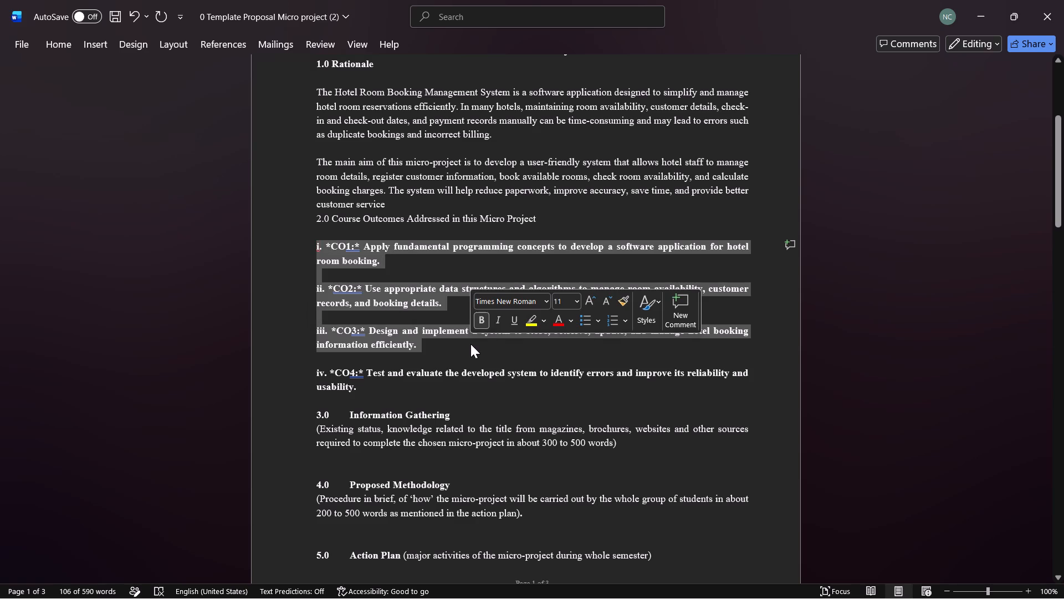
key(ctrl+b)
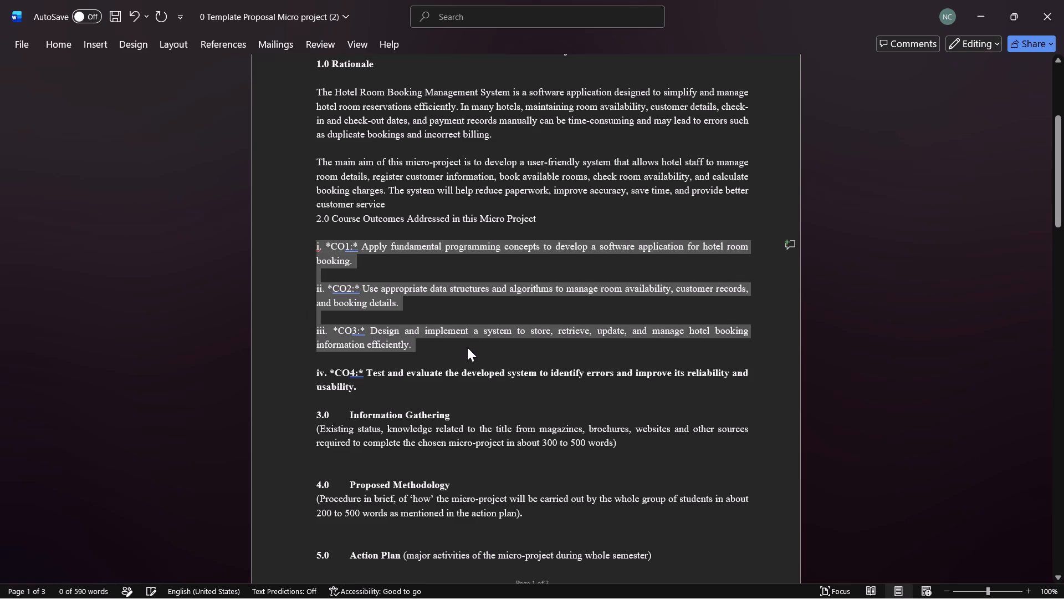
Delete the entire outcome iv (CO4) about testing and evaluating the system, including its numbering.
drag(370, 392, 326, 367)
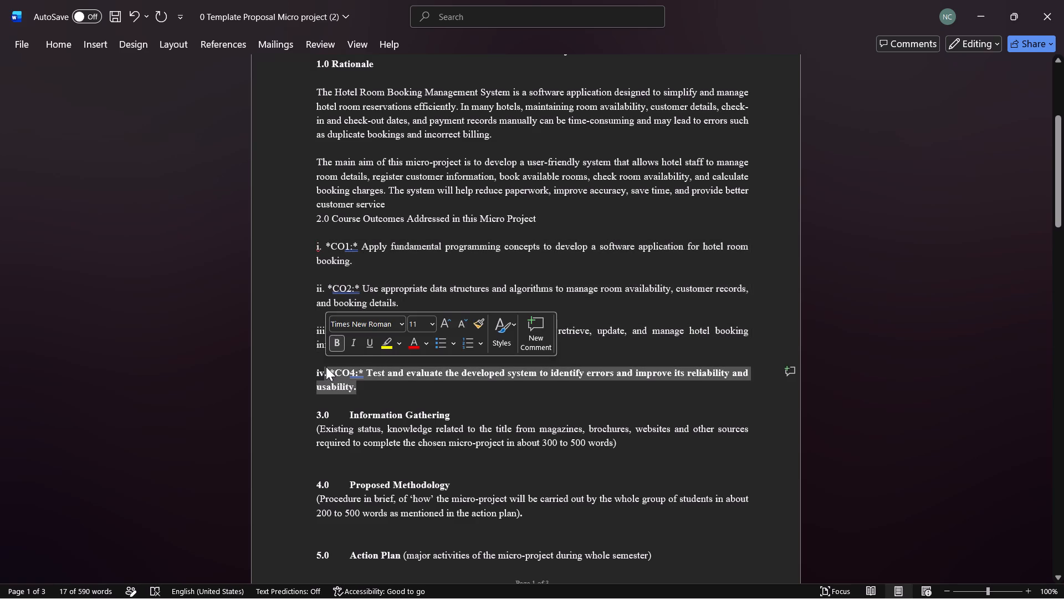
key(BackSpace)
key(BackSpace)
key(BackSpace)
key(BackSpace)
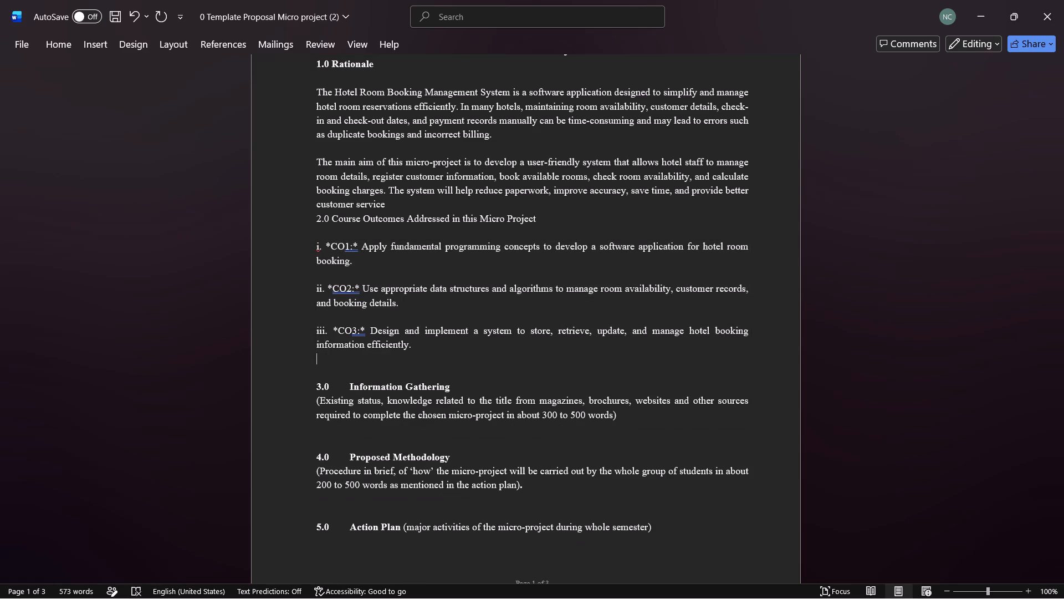
Remove the asterisks around the CO1 label so it reads "CO1:".
click(356, 251)
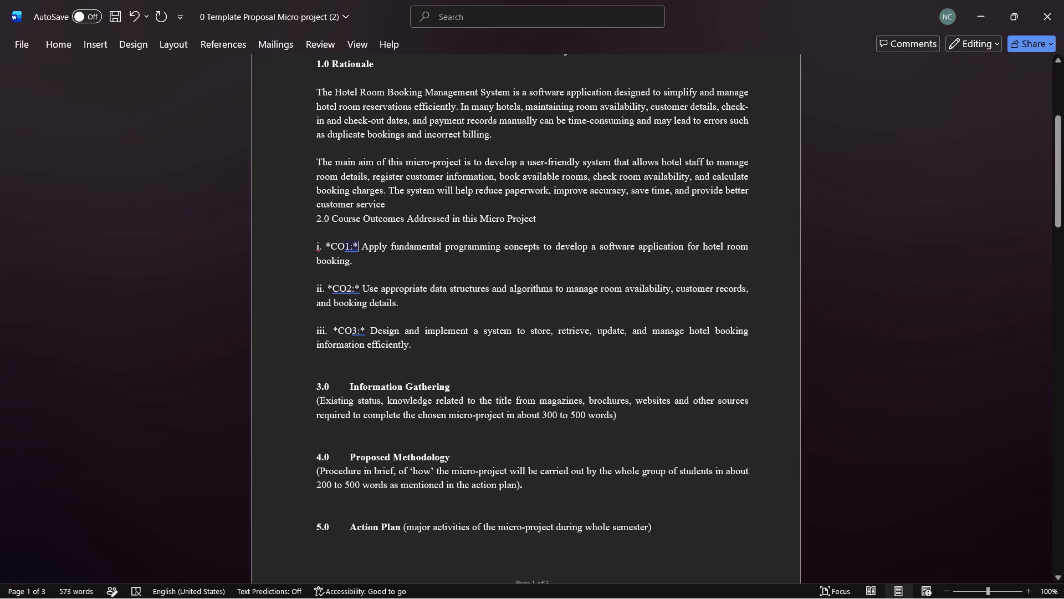
key(BackSpace)
key(Left)
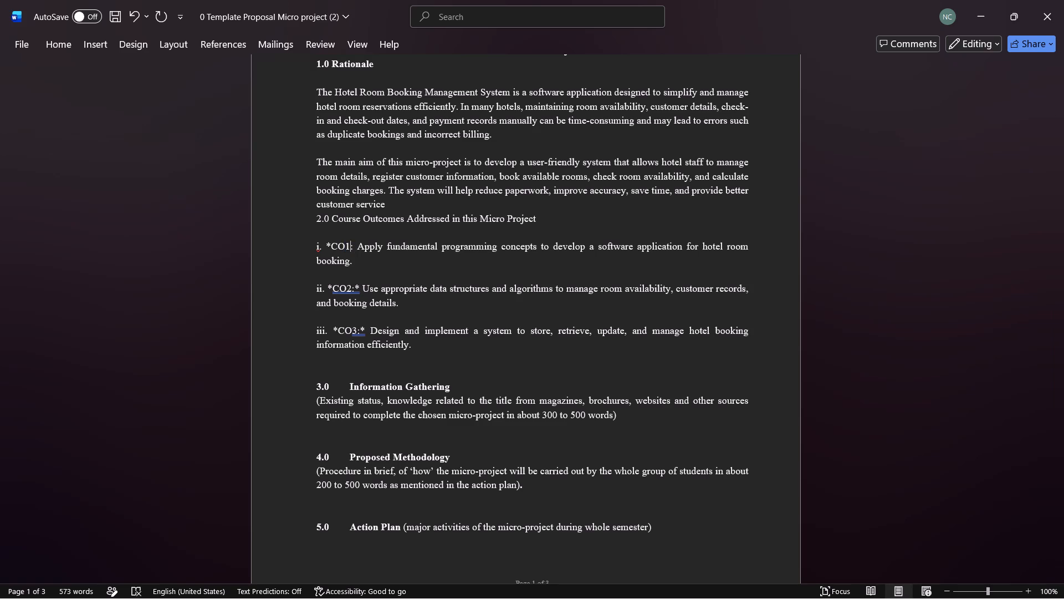
key(Left)
key(Left)
key(Left)
key(BackSpace)
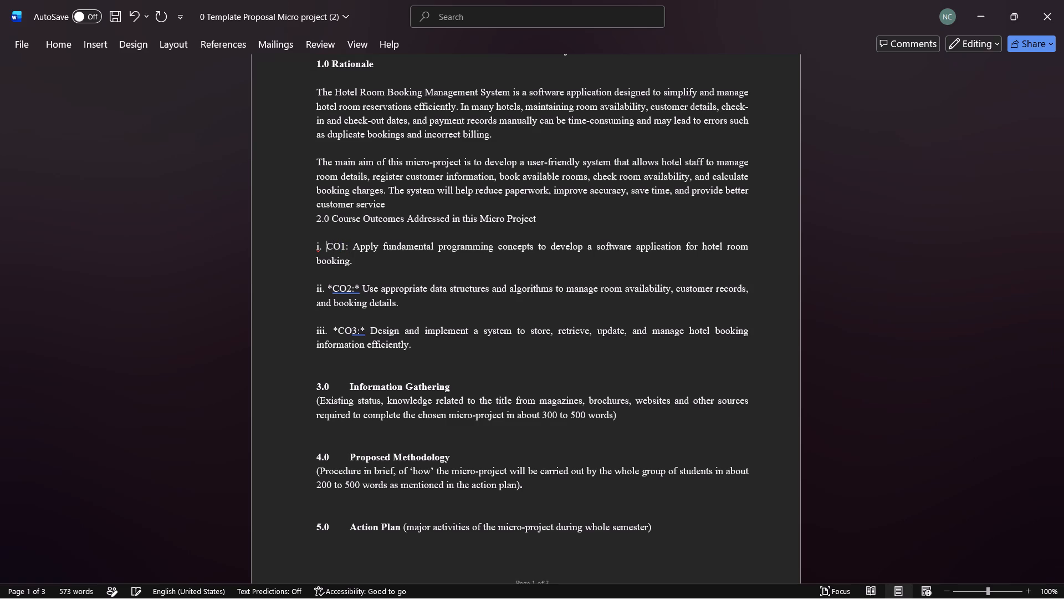
Remove the asterisks around the CO2 label so it reads "CO2:".
key(Down)
key(Down)
key(Down)
key(Right)
key(BackSpace)
key(Right)
key(Right)
key(Right)
key(Right)
key(Right)
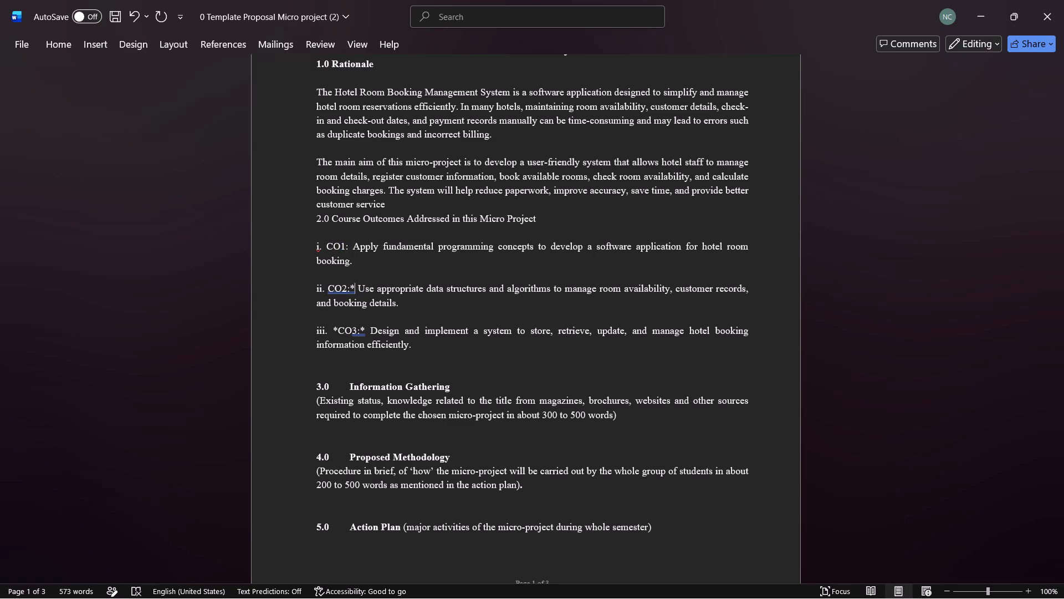
key(BackSpace)
Remove the asterisks around the CO3 label so it reads "CO3:", keeping a colon after the number.
key(Down)
key(Down)
key(Down)
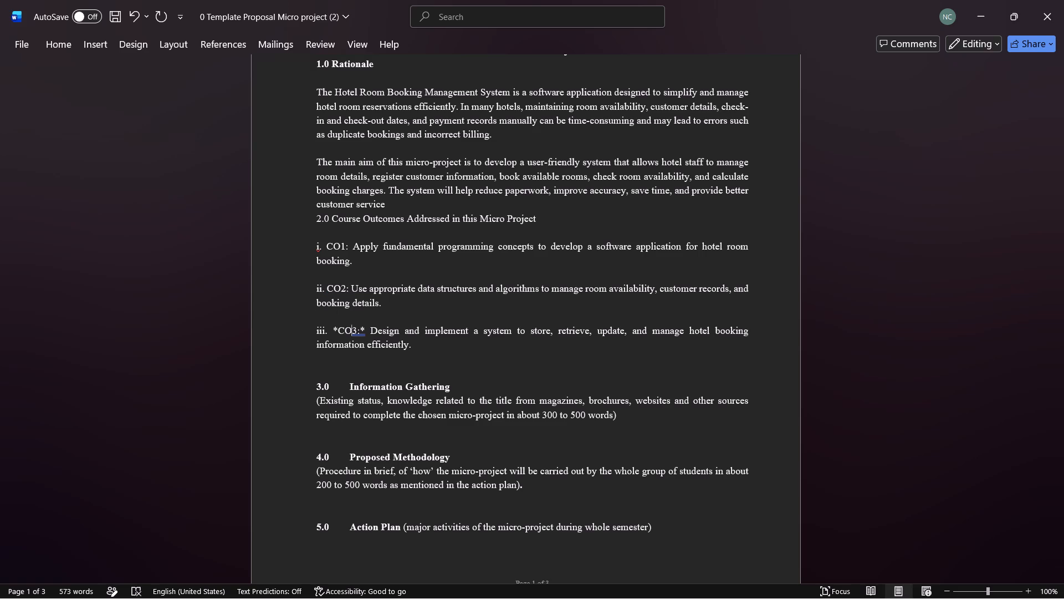
key(Right)
key(Right)
key(BackSpace)
key(Right)
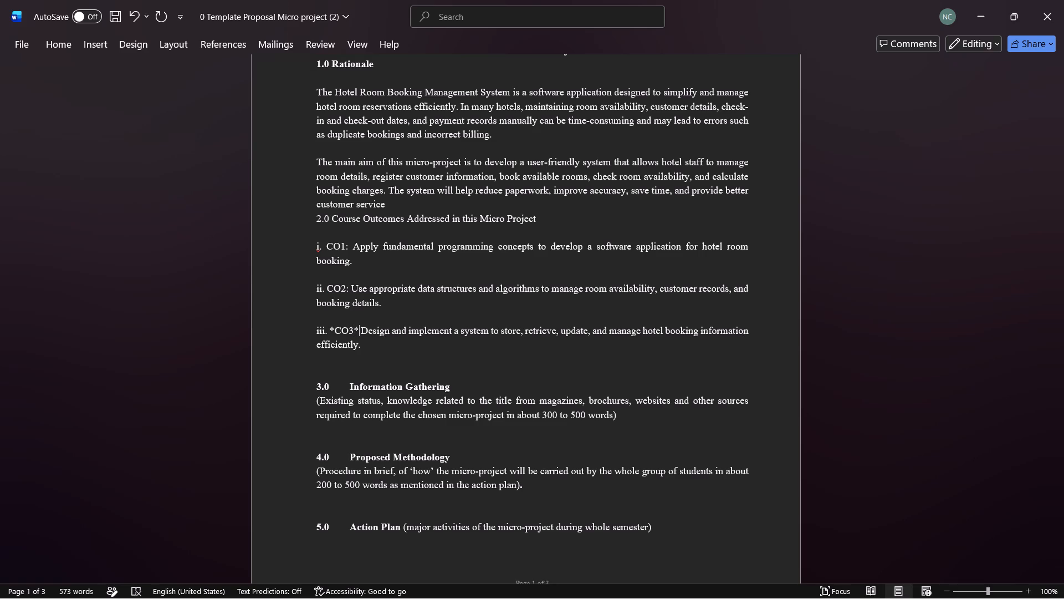
key(BackSpace)
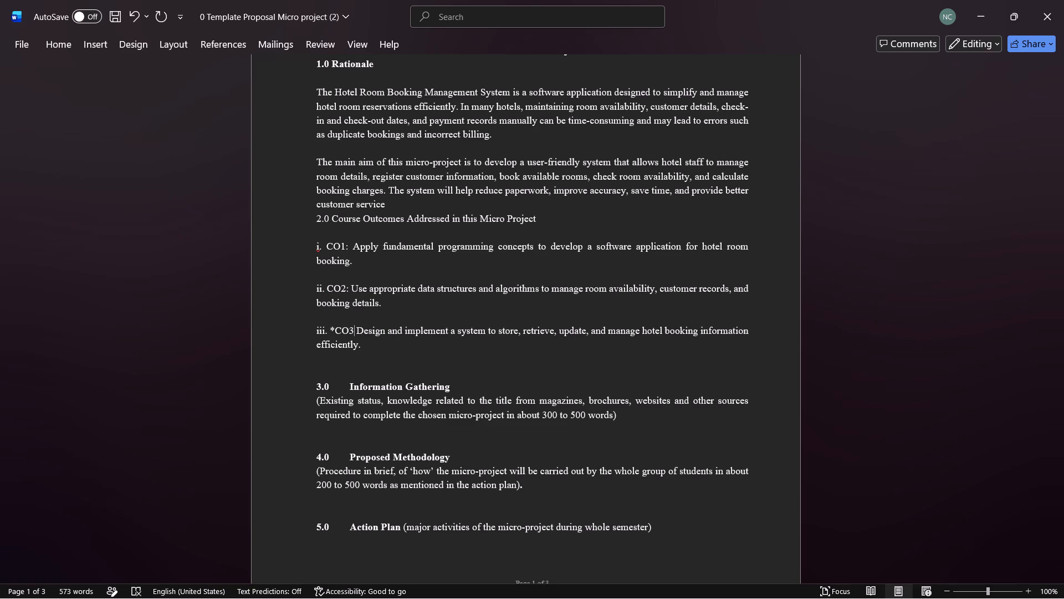
key(semicolon)
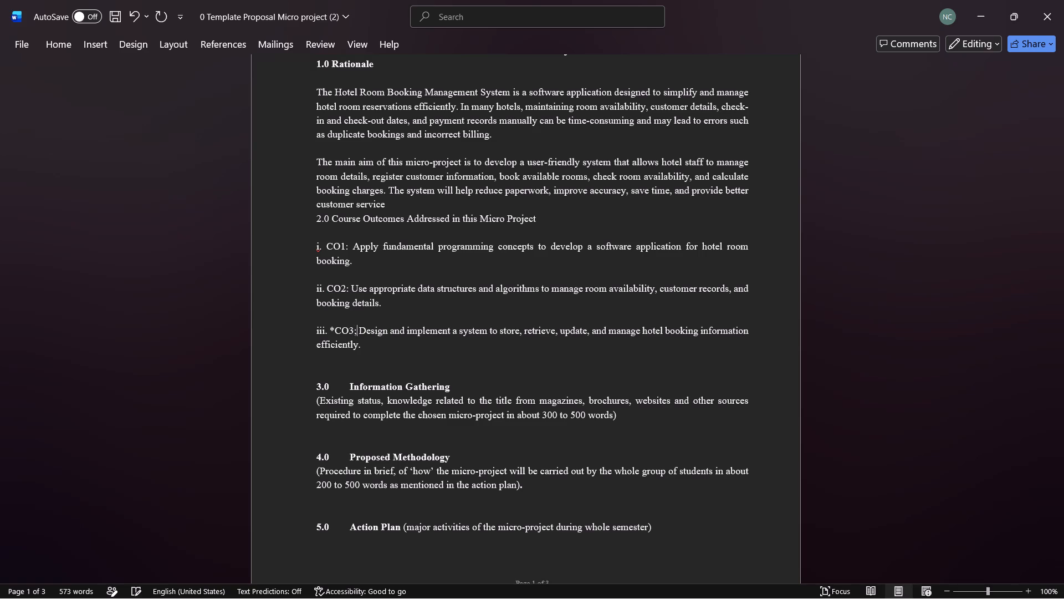
key(BackSpace)
key(shift+colon)
key(Left)
key(Left)
key(Left)
key(Left)
key(BackSpace)
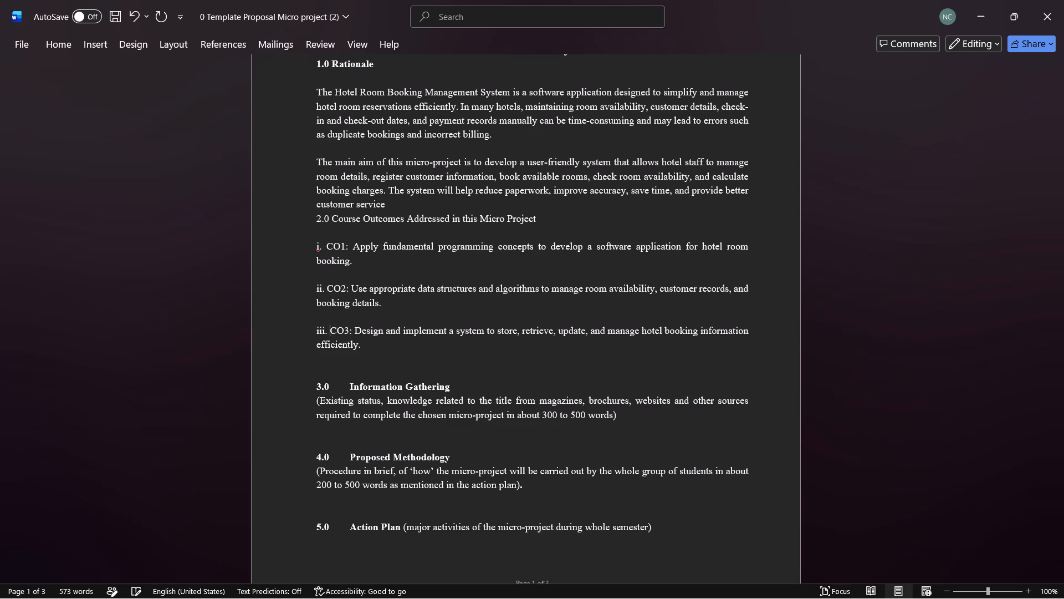
Select the 3.0 Information Gathering heading and its placeholder description.
scroll(366, 363, down, 1)
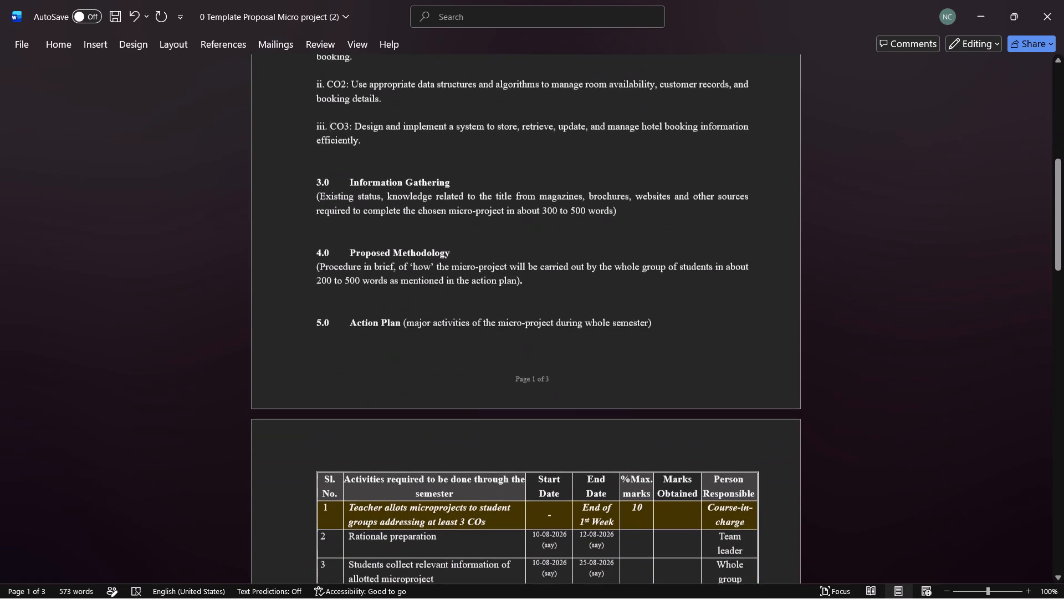
drag(316, 176, 557, 204)
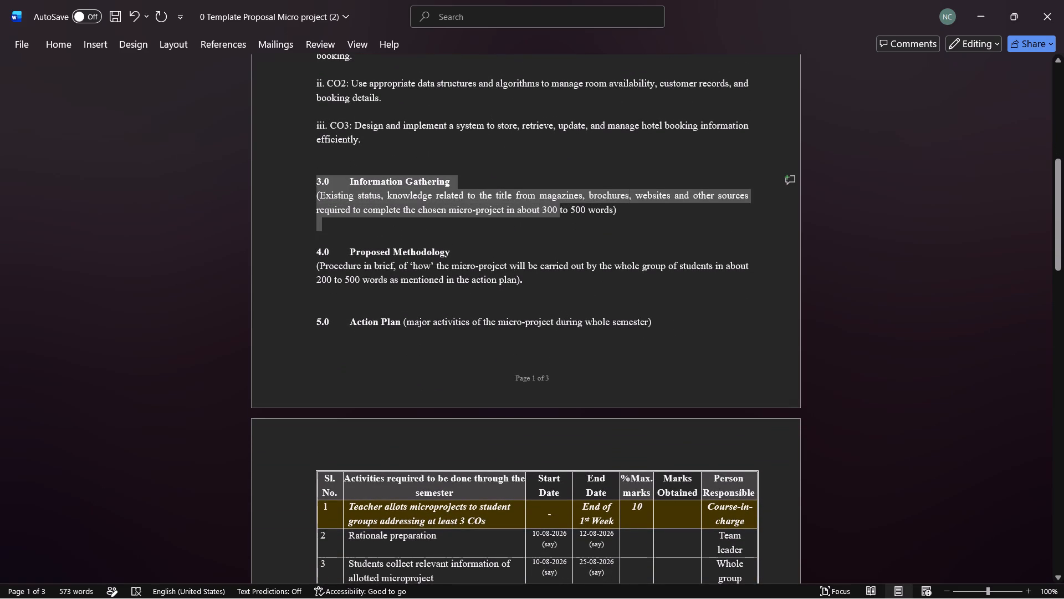
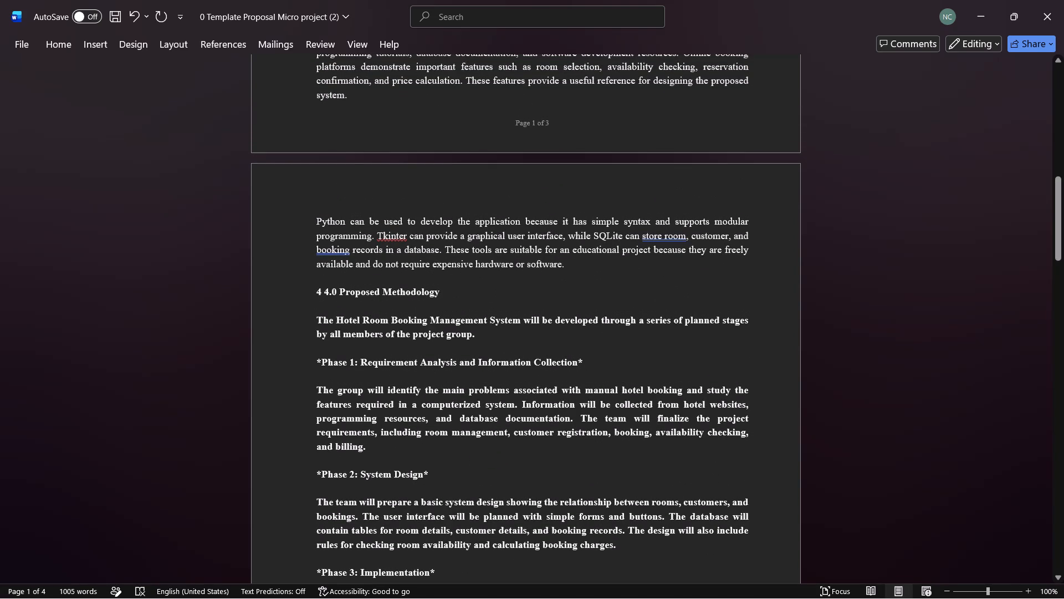
Remove the duplicate leading 4 from the Proposed Methodology heading so it reads "4.0 Proposed Methodology".
scroll(418, 343, down, 1)
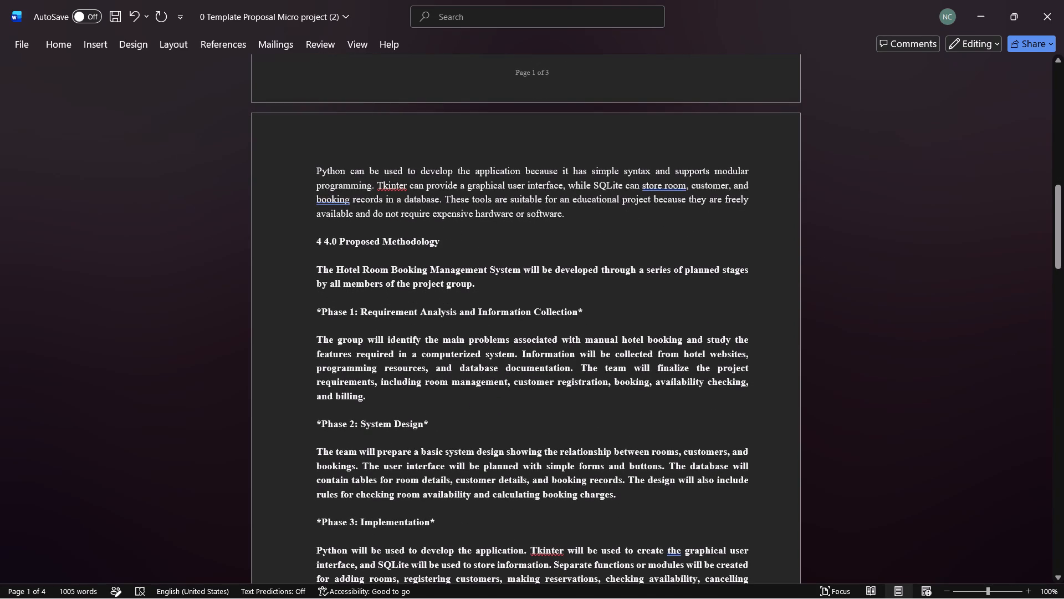
click(324, 243)
key(BackSpace)
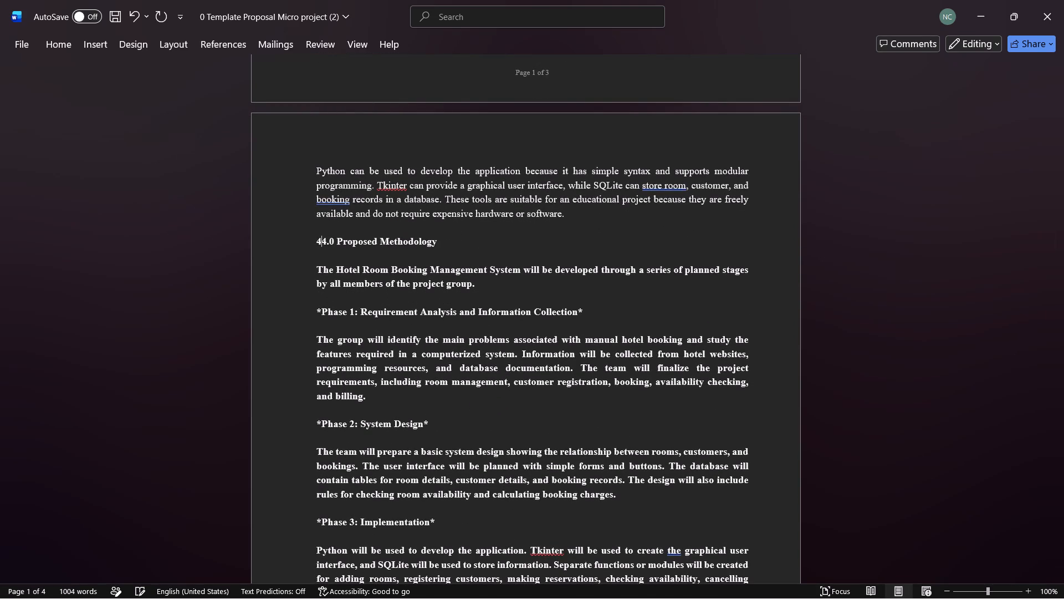
key(BackSpace)
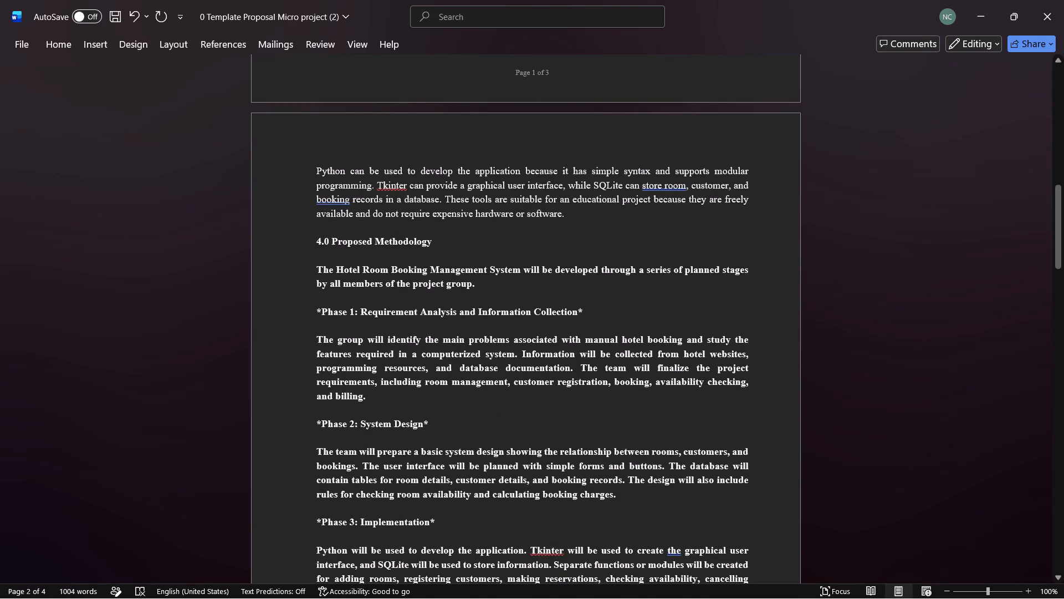
Remove bold from the introductory paragraph under the 4.0 Proposed Methodology heading.
drag(315, 267, 437, 302)
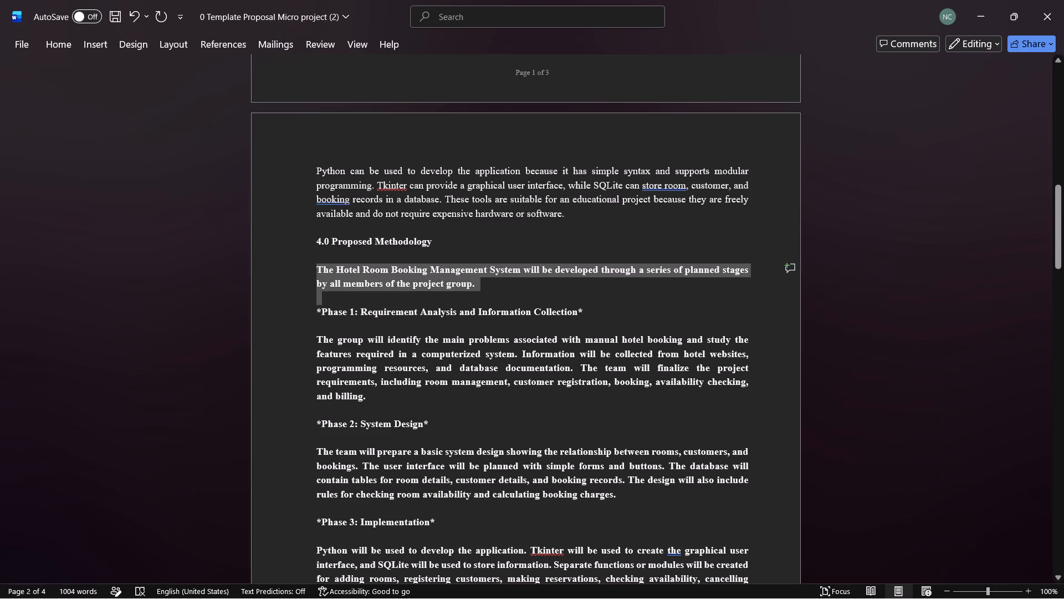
drag(437, 302, 454, 302)
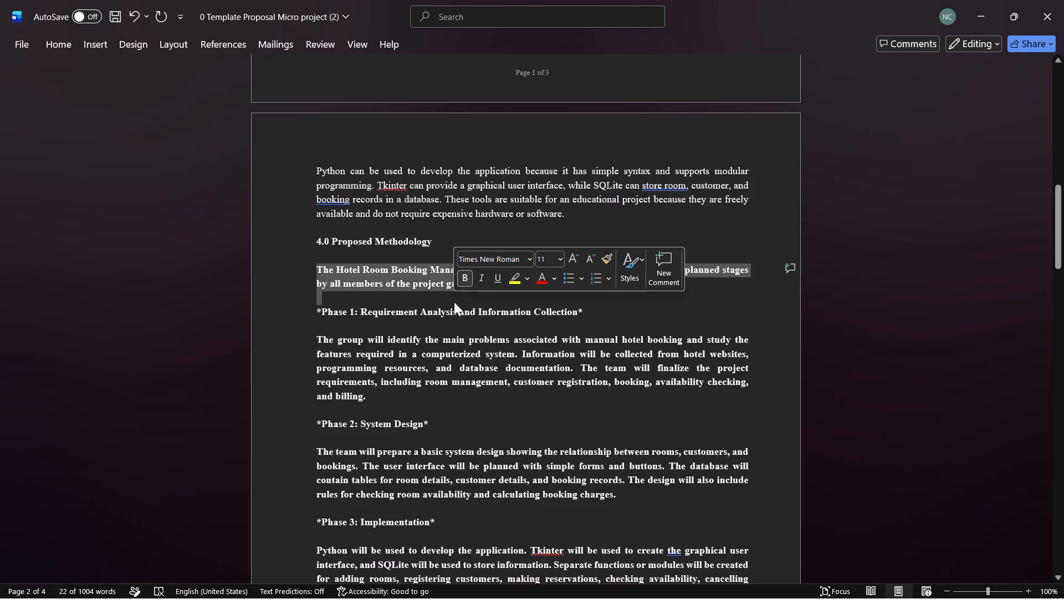
key(ctrl+b)
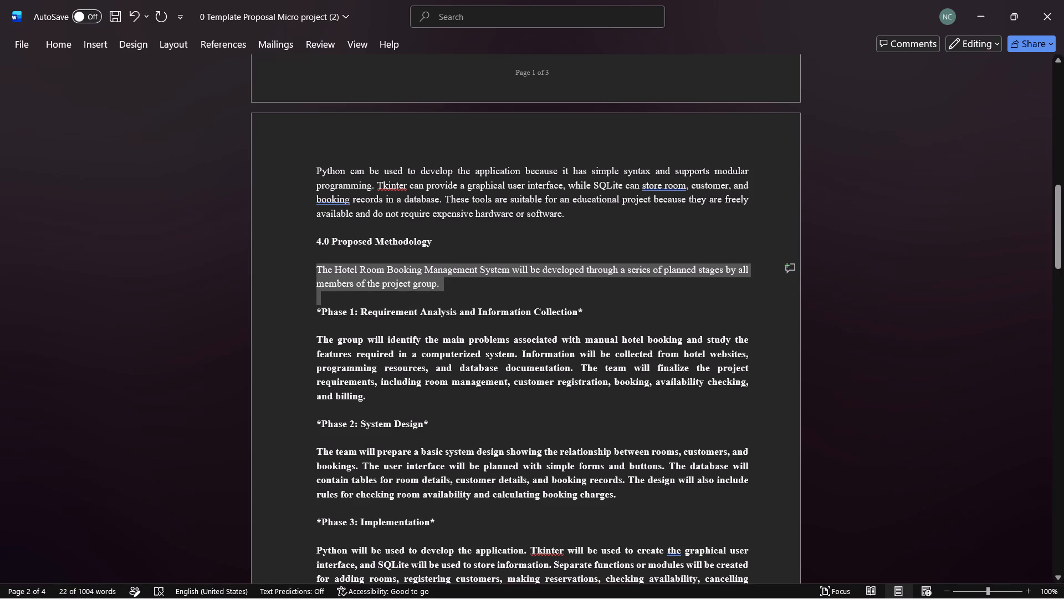
Remove bold from the Phase 1, Phase 2 and Phase 3 headings and their paragraphs, keeping all the text.
drag(316, 312, 489, 598)
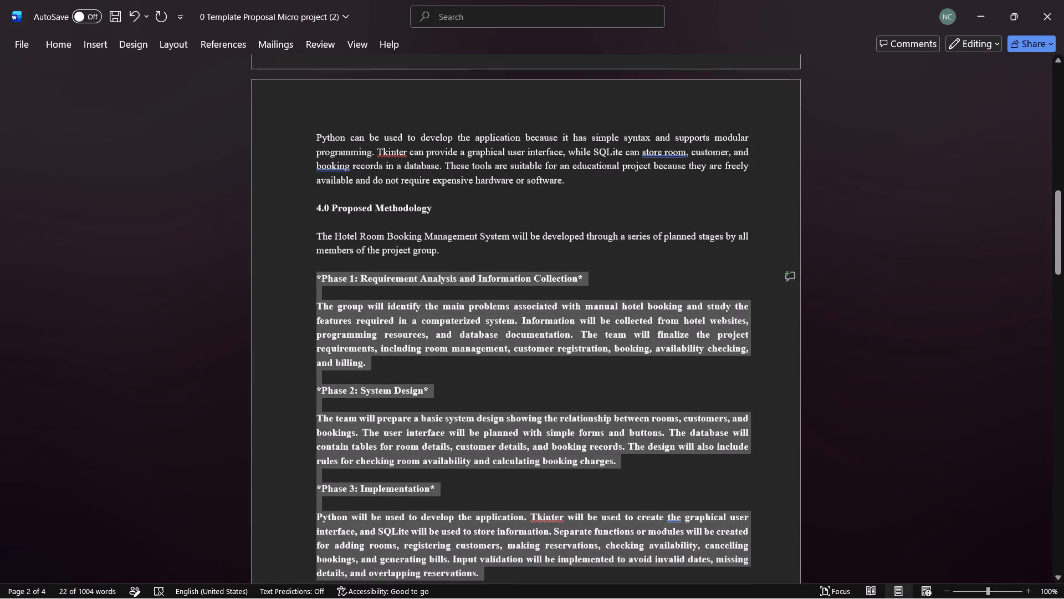
drag(489, 598, 552, 451)
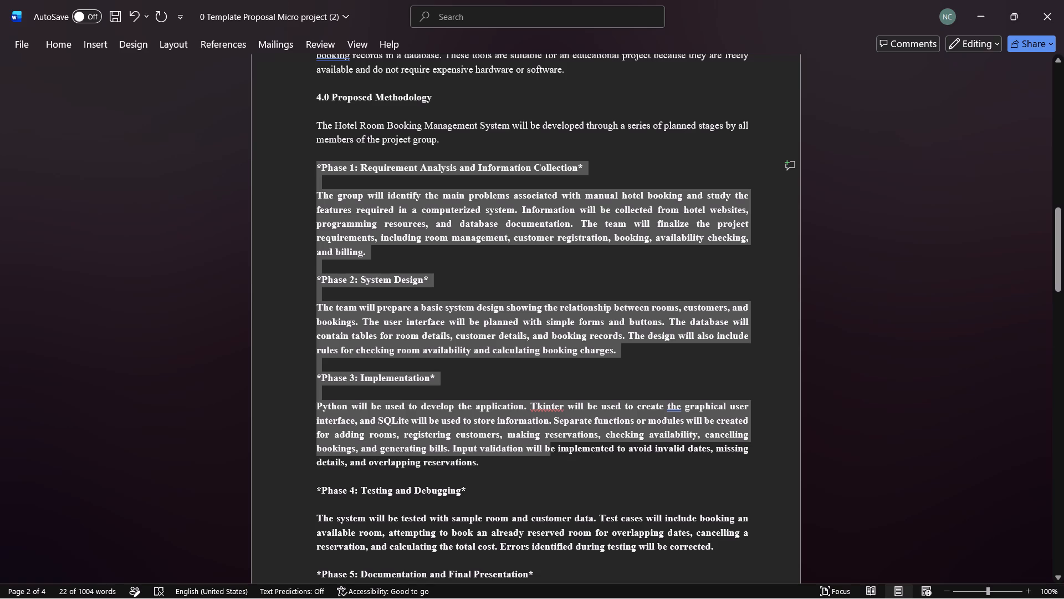
drag(552, 451, 552, 460)
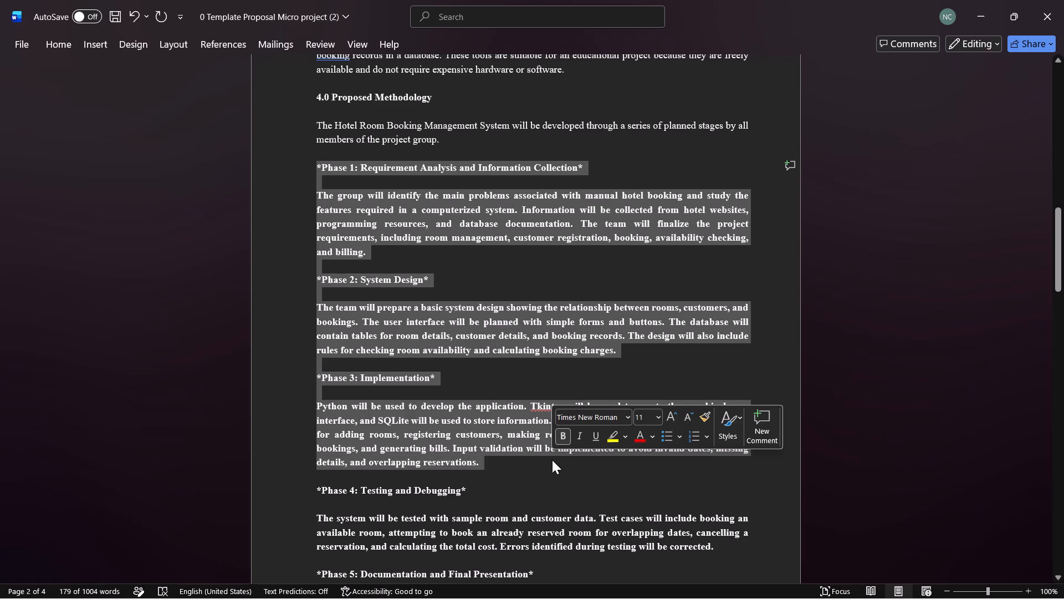
key(BackSpace)
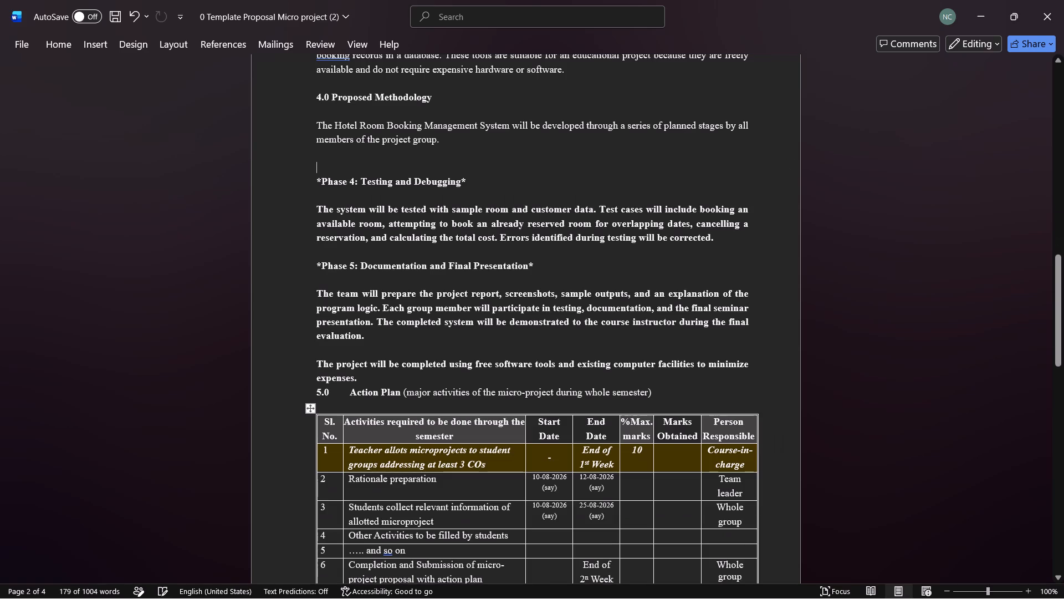
key(ctrl+z)
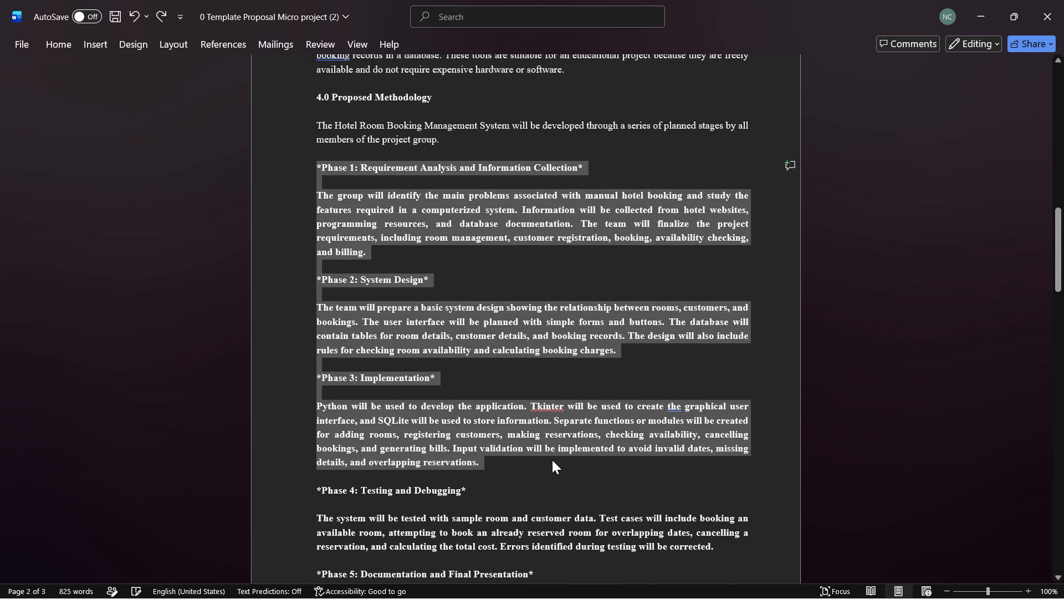
key(ctrl+b)
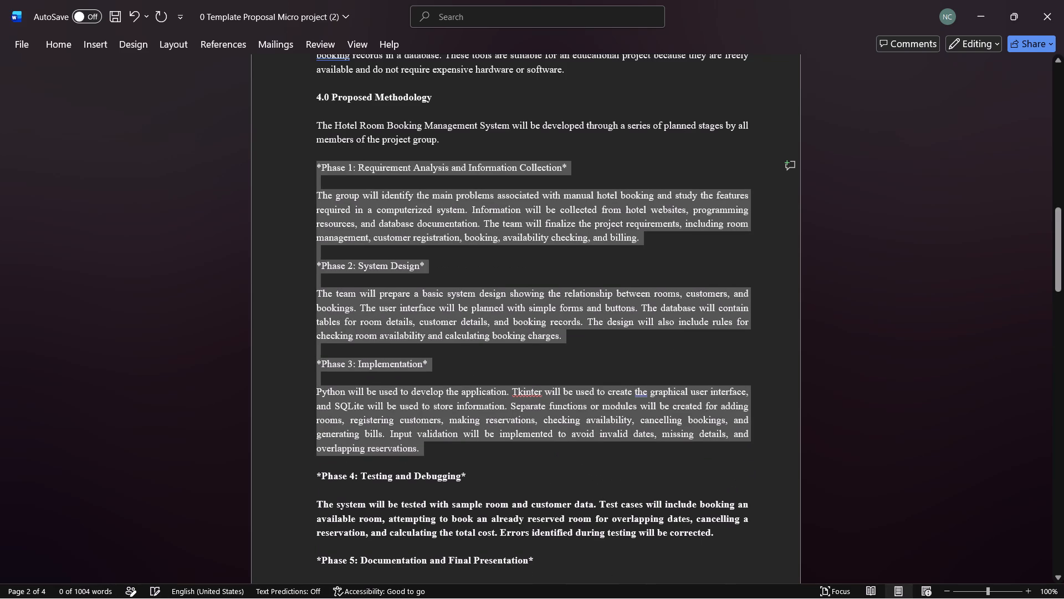
Delete the Phase 5 heading text, its paragraph and the closing sentence about minimizing expenses, above the 5.0 Action Plan heading.
scroll(453, 307, right, 1)
double_click(453, 307)
scroll(453, 307, down, 1)
ctrl+scroll(453, 307, up, 1)
ctrl+scroll(453, 307, down, 1)
scroll(453, 307, up, 1)
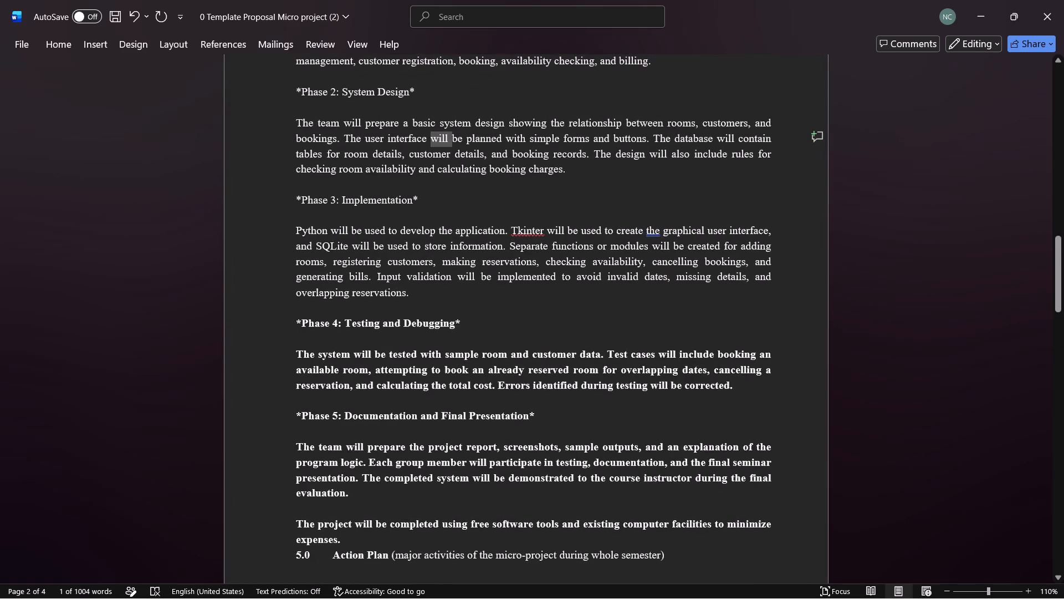
drag(299, 412, 449, 514)
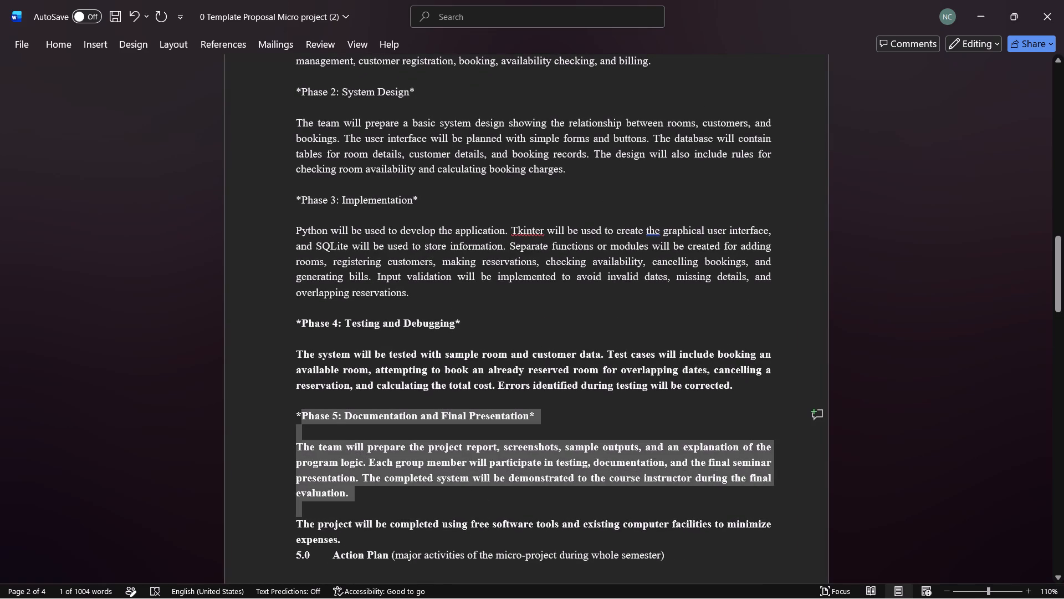
drag(449, 514, 484, 542)
key(BackSpace)
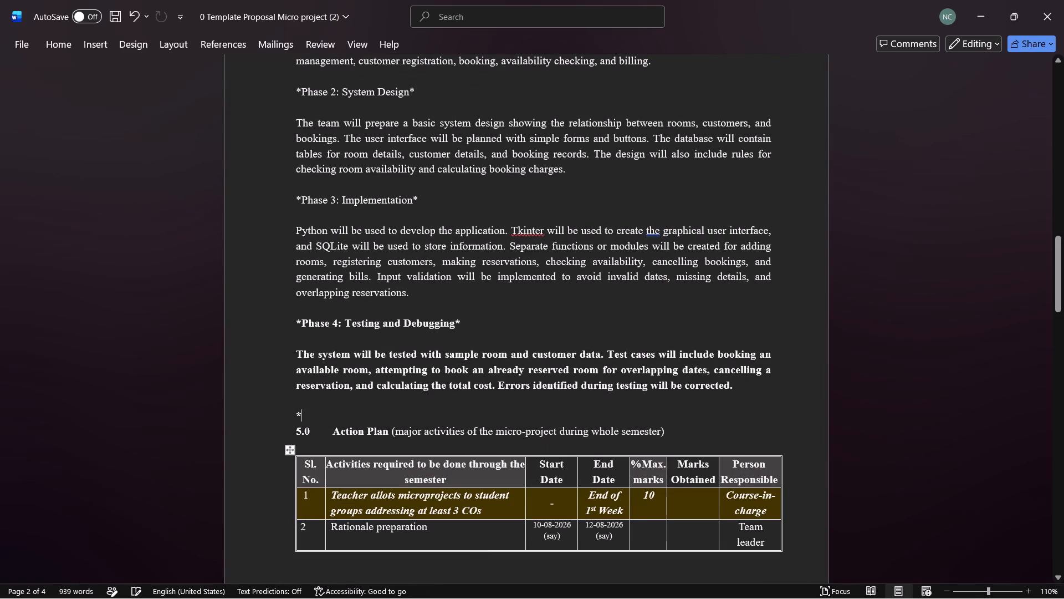
Replace the trailing asterisk of the Phase 4 heading with "And the Final Report", after "Testing and Debugging".
click(467, 318)
key(BackSpace)
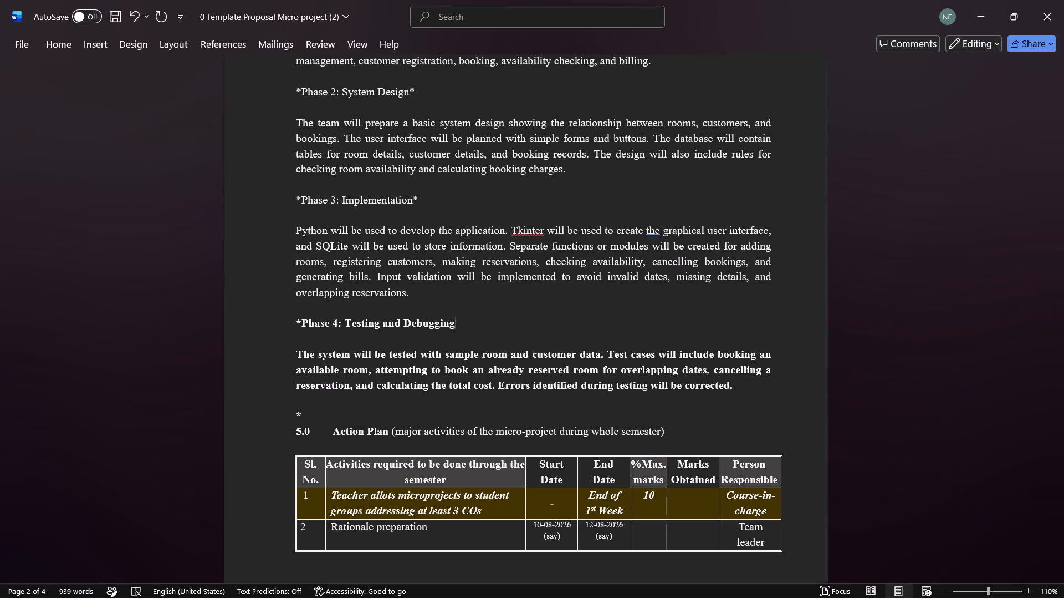
key(space)
key(shift+n)
key(BackSpace)
text(An)
text(d the fin)
key(BackSpace)
key(BackSpace)
key(BackSpace)
key(BackSpace)
key(BackSpace)
key(BackSpace)
key(BackSpace)
text(the)
key(space)
text(Final)
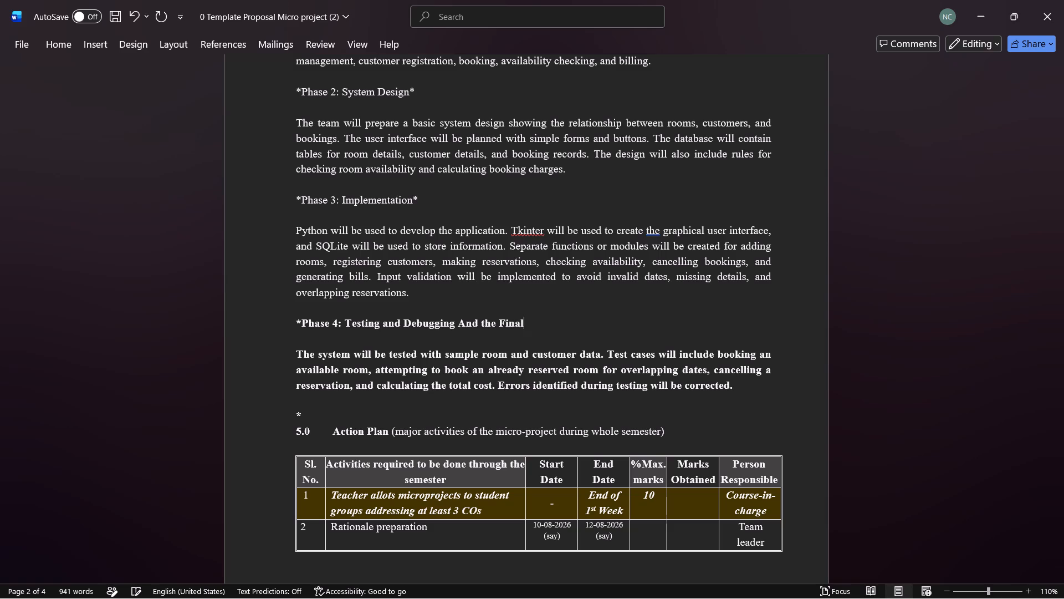
key(space)
key(r)
key(BackSpace)
key(shift+r)
text(eport)
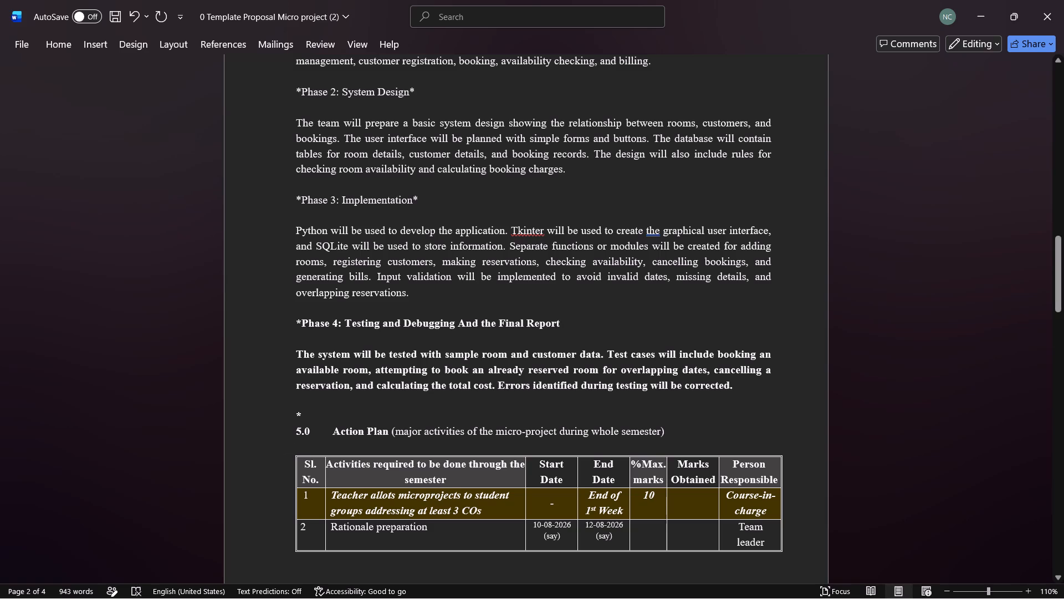
Remove bold from the Phase 4 heading and its paragraph.
drag(297, 321, 401, 401)
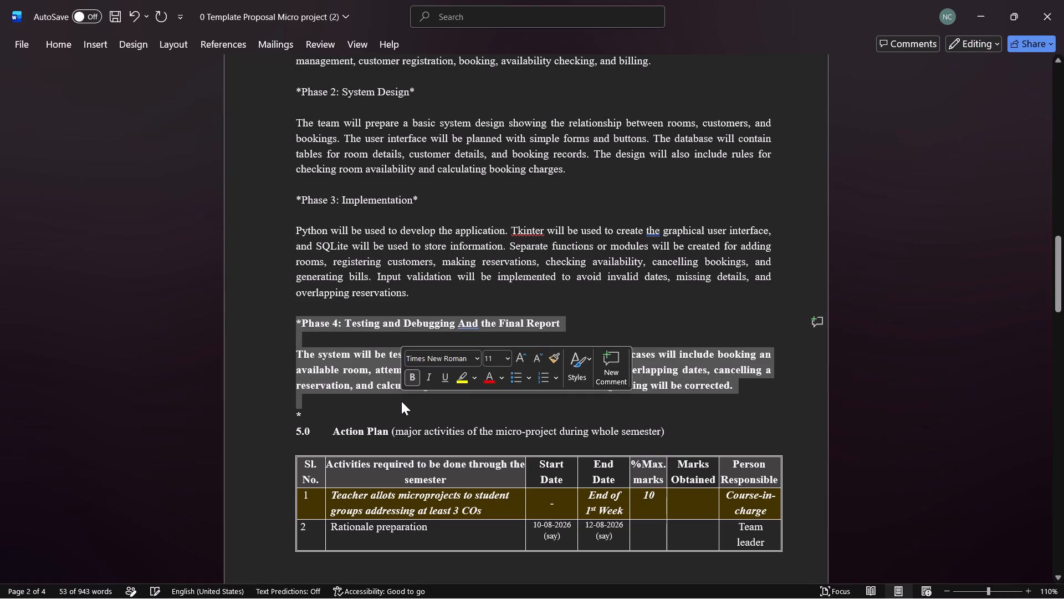
key(ctrl+b)
click(599, 328)
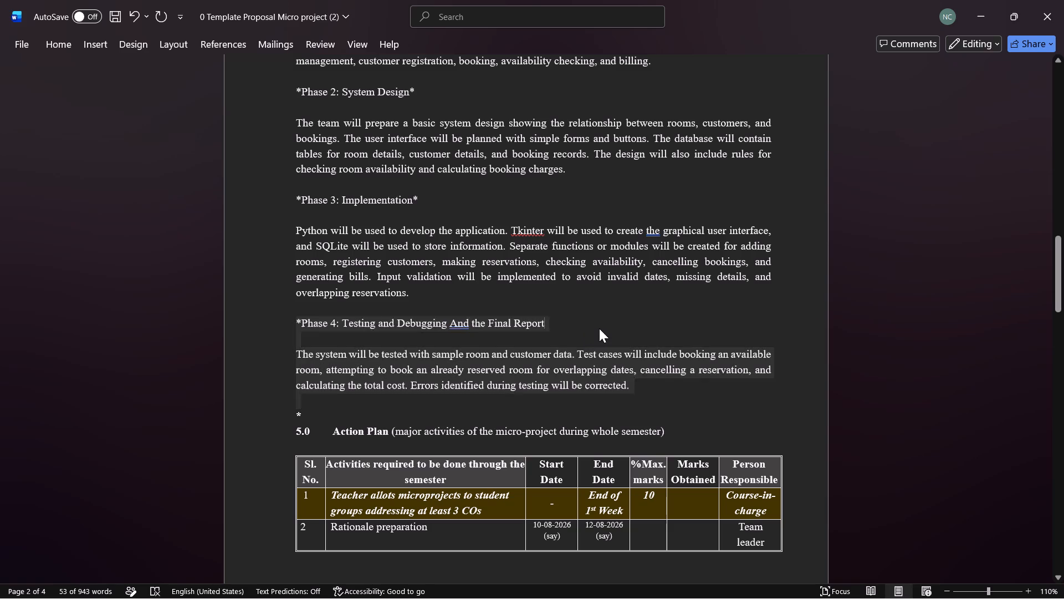
Change "And" to lowercase "and" before "the Final Report" in the Phase 4 heading.
click(459, 322)
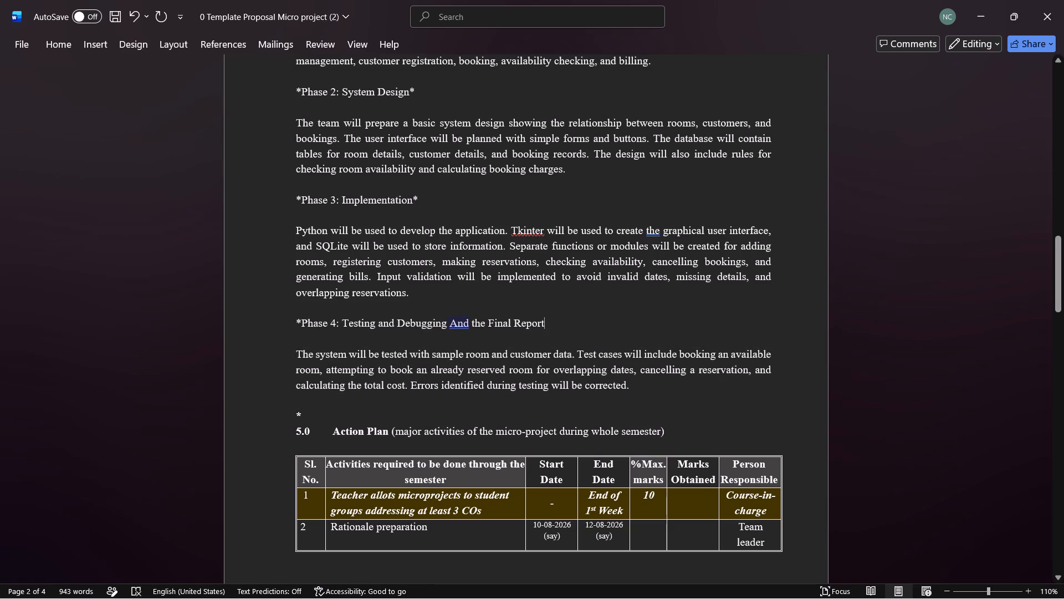
key(BackSpace)
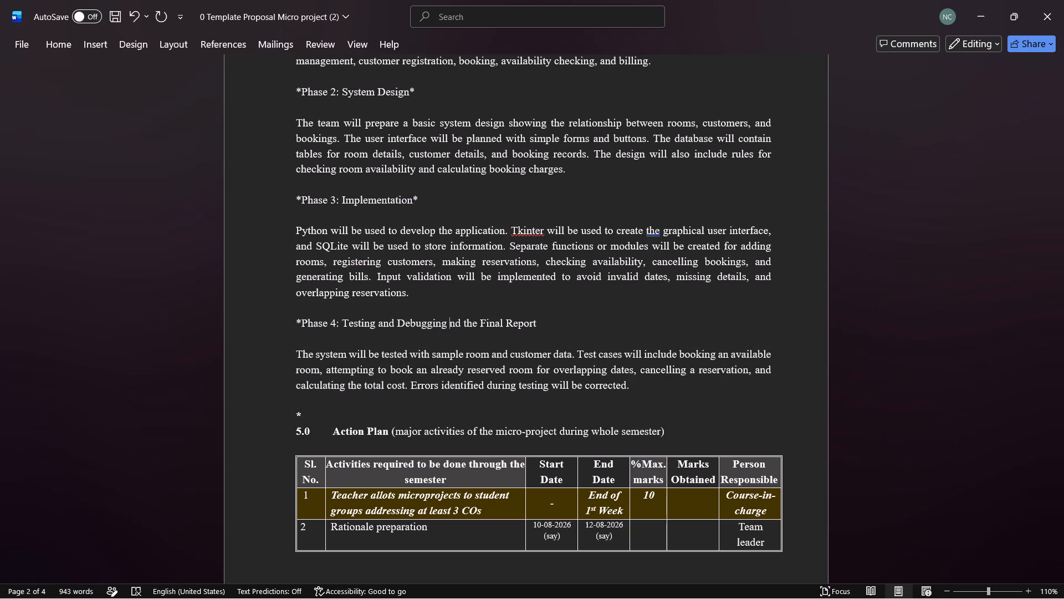
key(a)
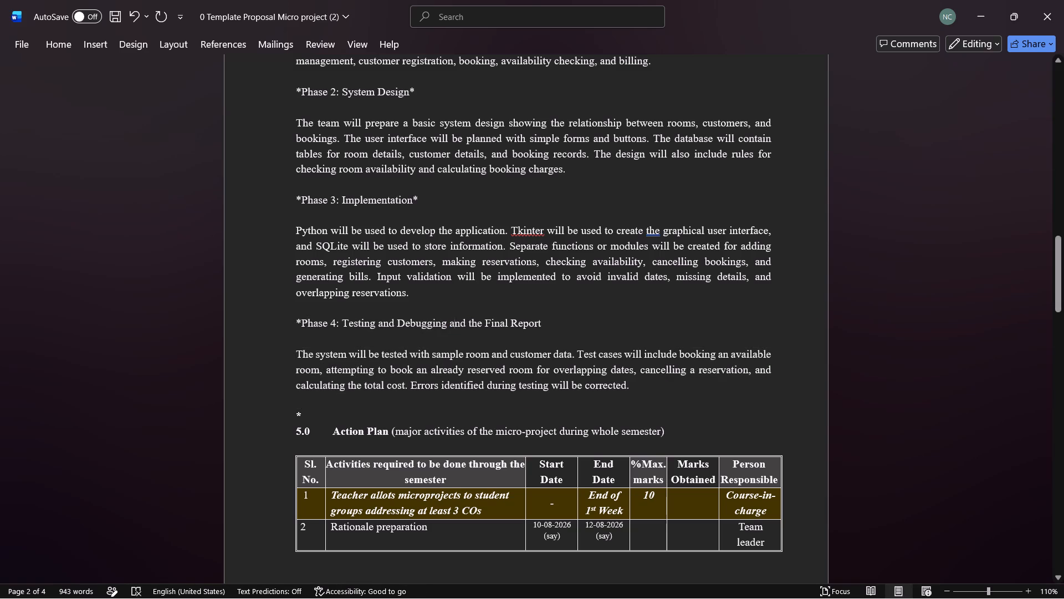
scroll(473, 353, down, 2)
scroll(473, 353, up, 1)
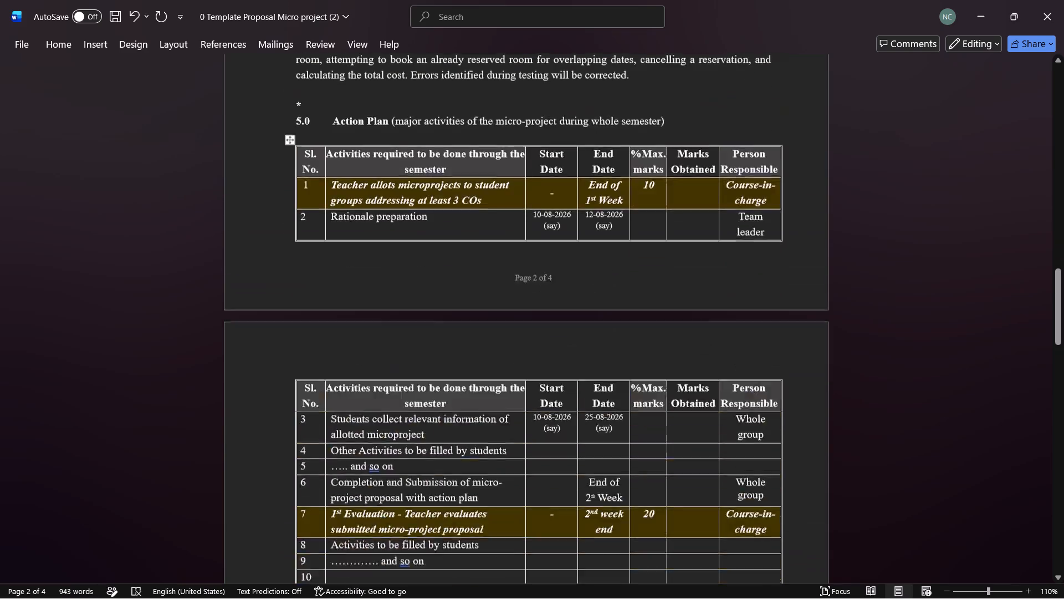
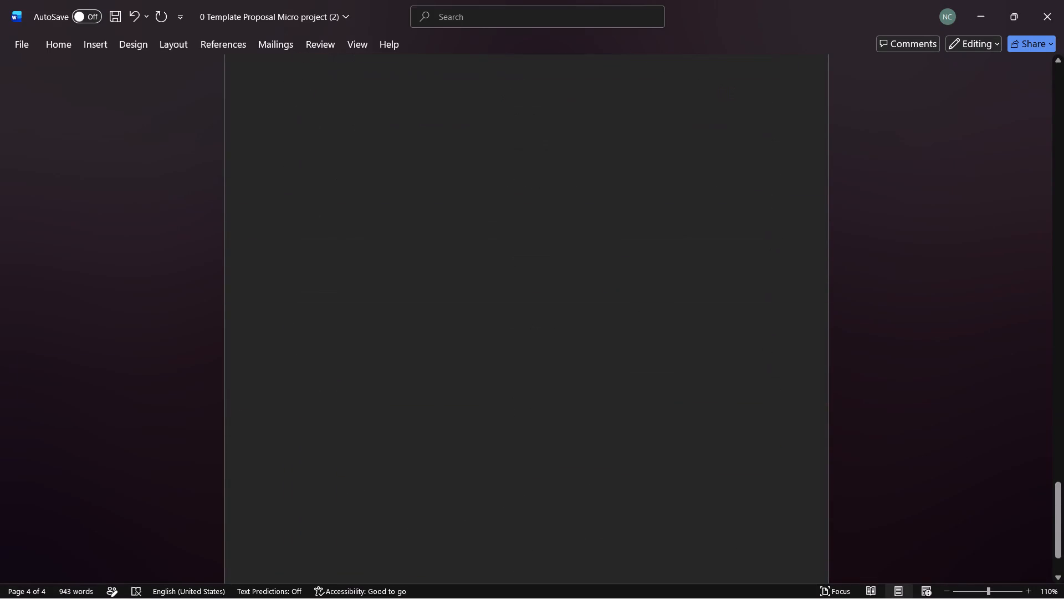
Paste the copied action plan text on a new line after the row of asterisks below the Tentative Resources Required table.
scroll(424, 362, down, 1)
click(424, 362)
scroll(424, 362, up, 2)
scroll(422, 440, up, 1)
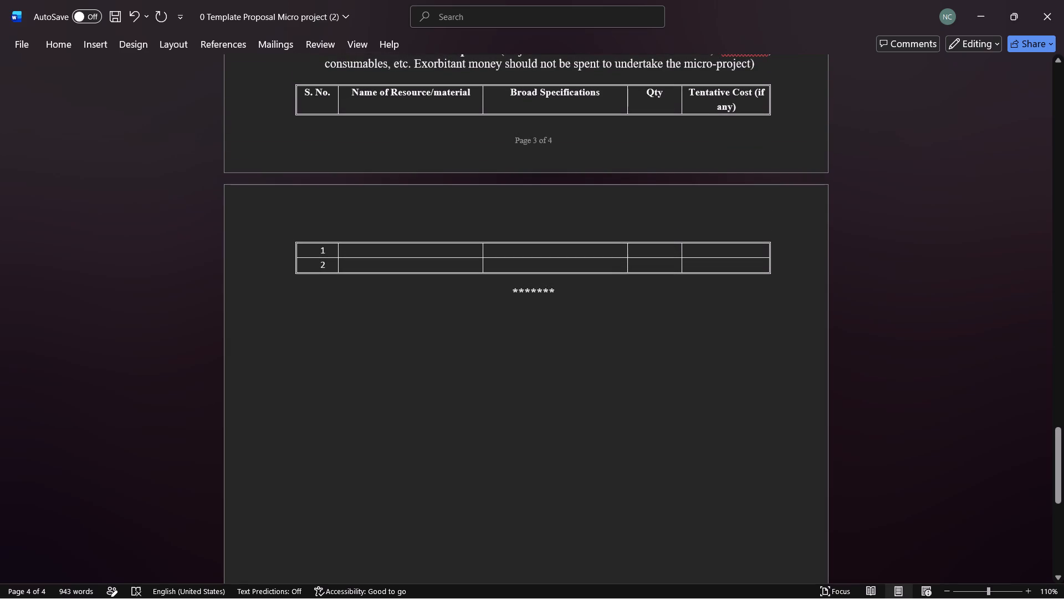
key(Right)
key(Right)
key(Right)
key(Right)
key(Right)
key(Right)
key(Right)
key(Right)
key(Return)
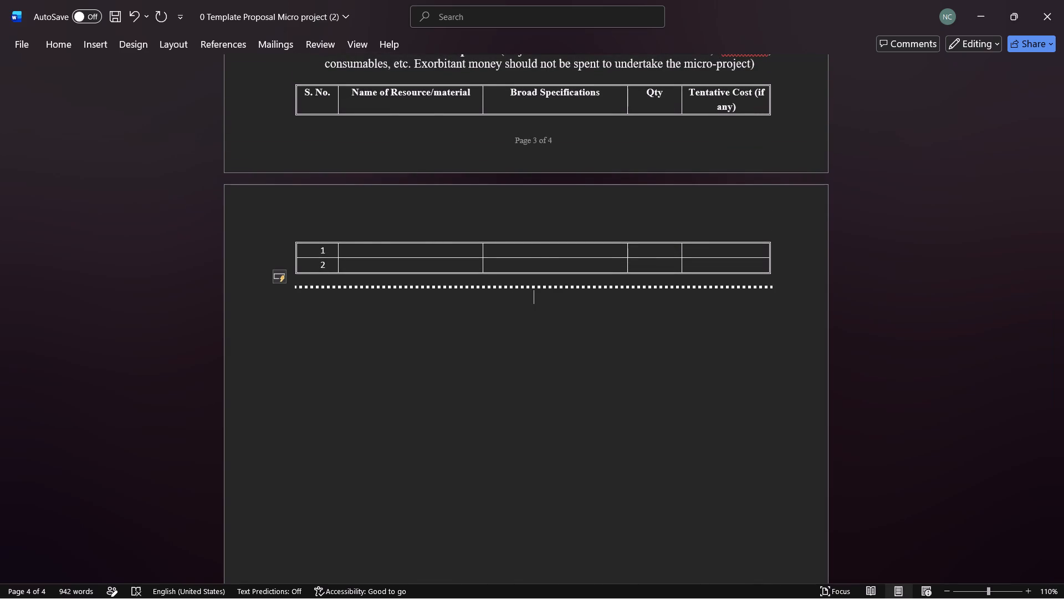
key(ctrl+v)
scroll(560, 370, up, 2)
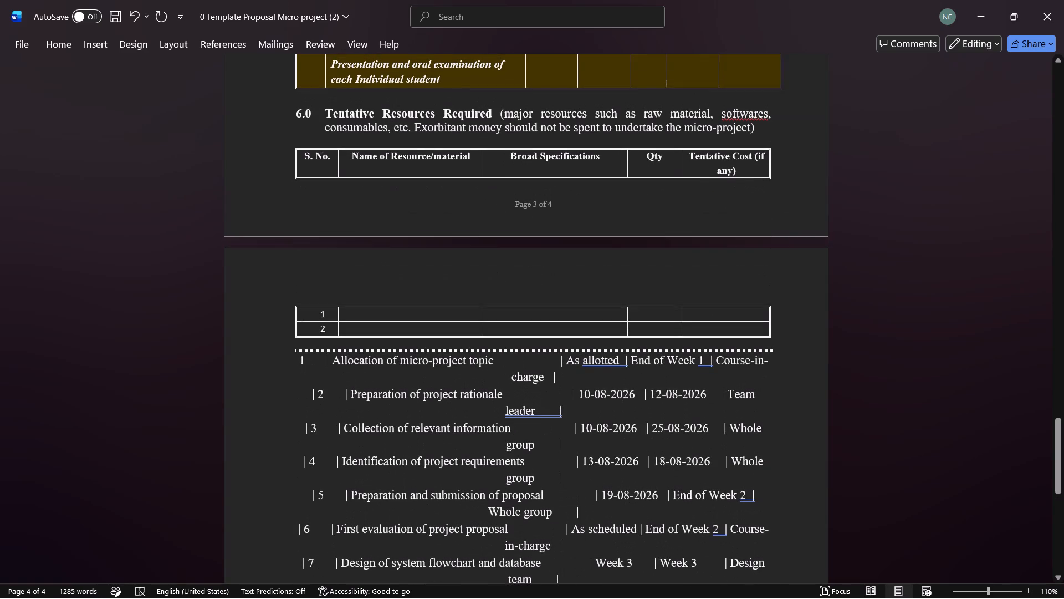
Compare the pasted activity list with the rows of the 5.0 Action Plan table.
drag(332, 358, 491, 359)
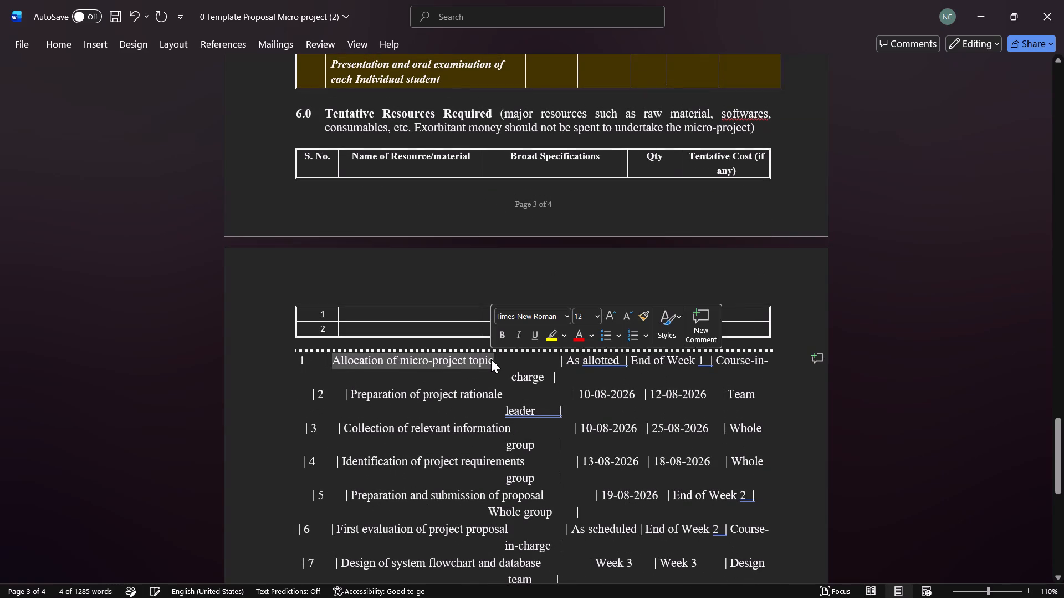
scroll(420, 261, up, 3)
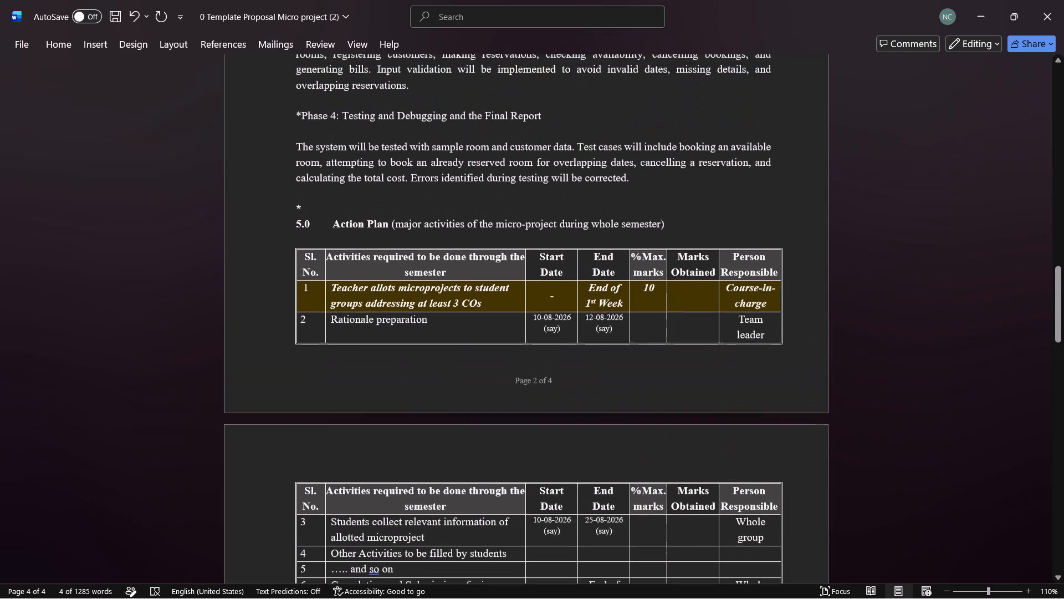
scroll(422, 258, right, 1)
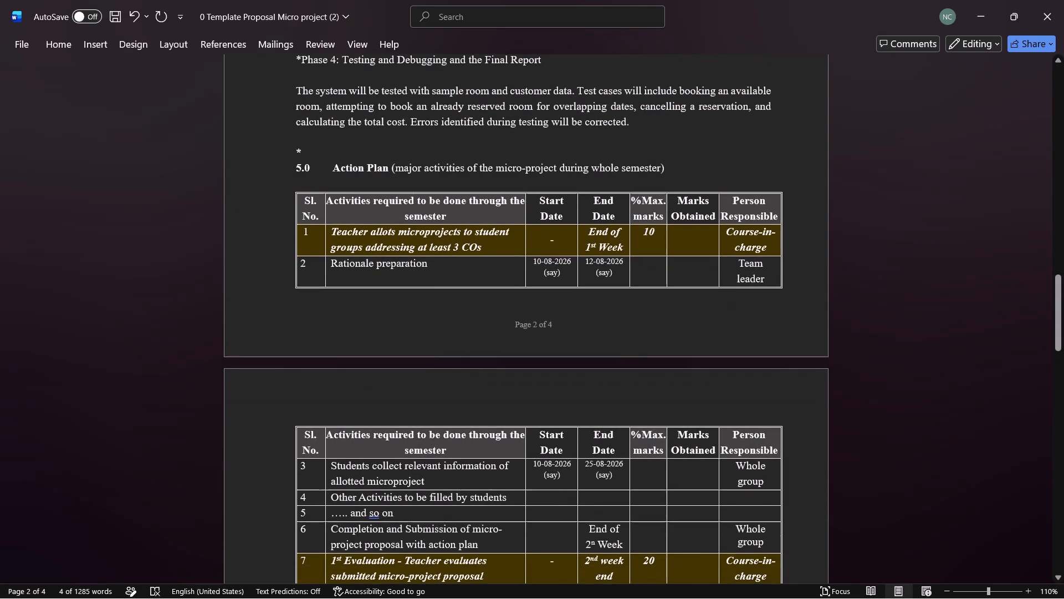
scroll(422, 258, right, 1)
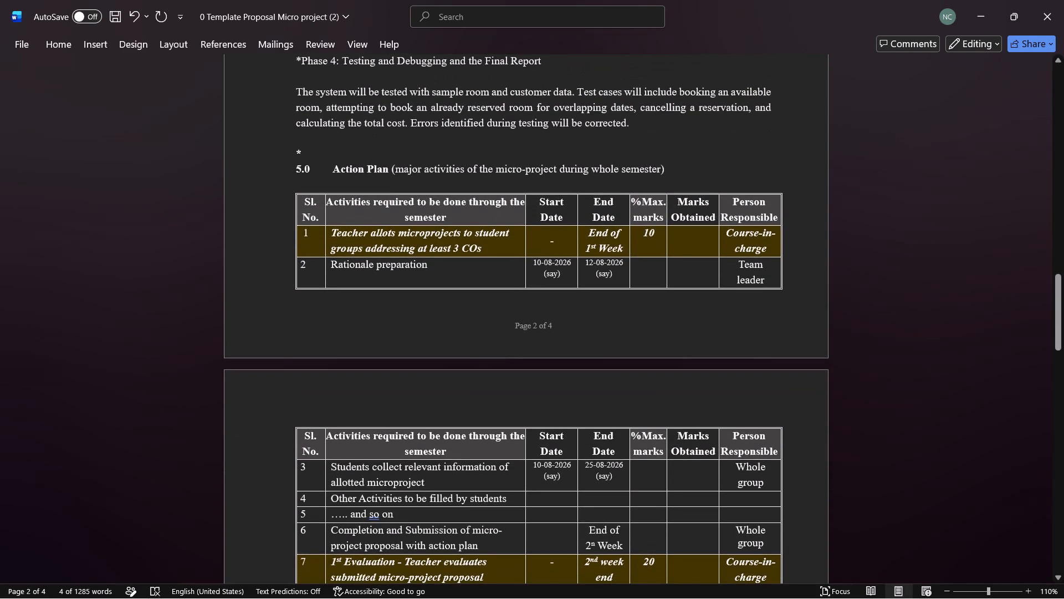
drag(493, 247, 335, 233)
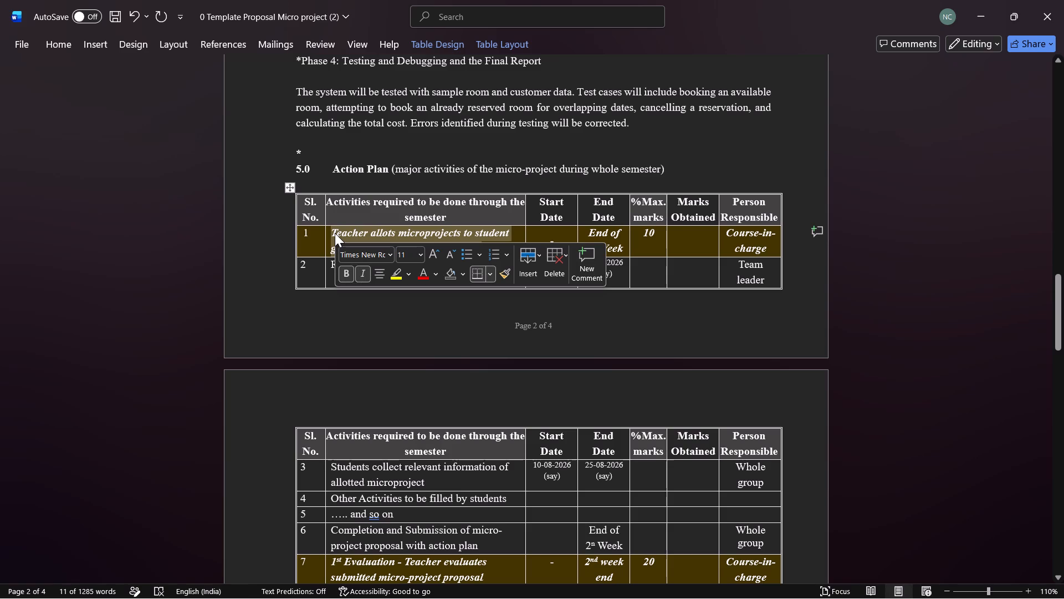
click(653, 269)
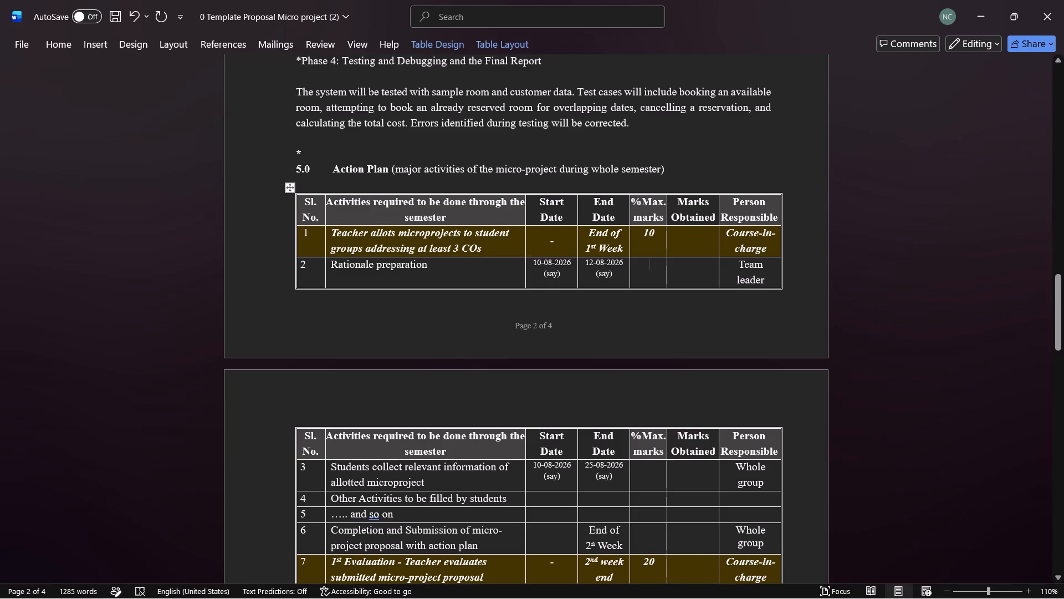
scroll(452, 297, right, 1)
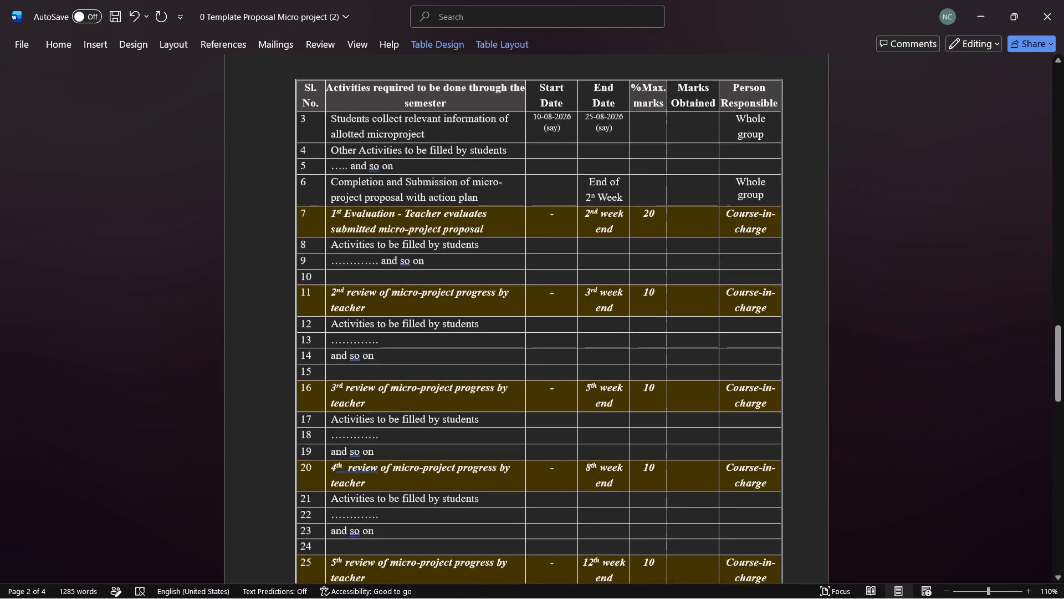
scroll(452, 297, right, 2)
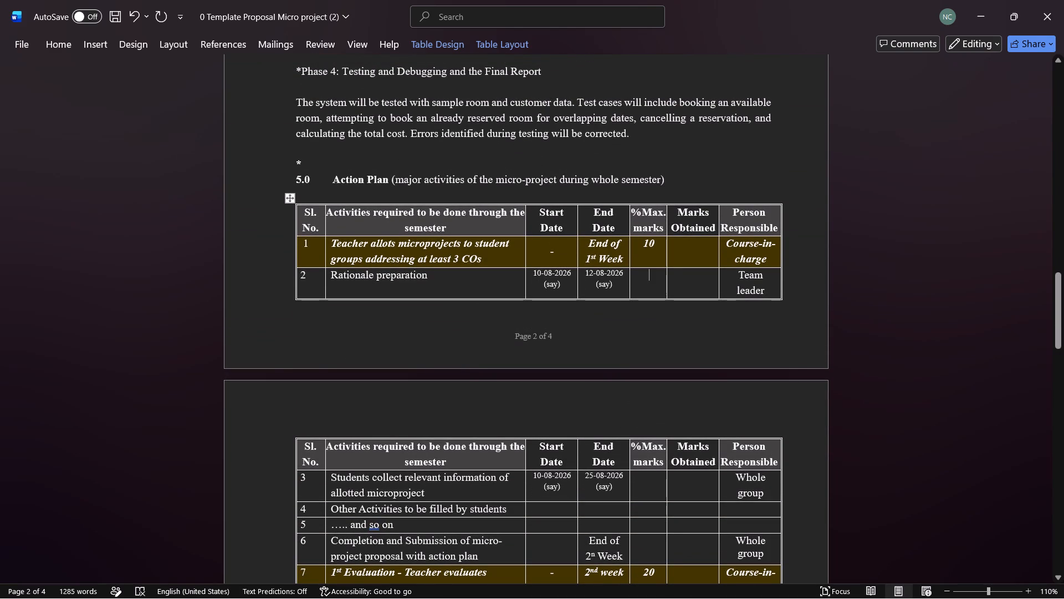
Replace the dash in the Start Date cell of Action Plan row 1 with 10-08-2026.
click(567, 253)
key(BackSpace)
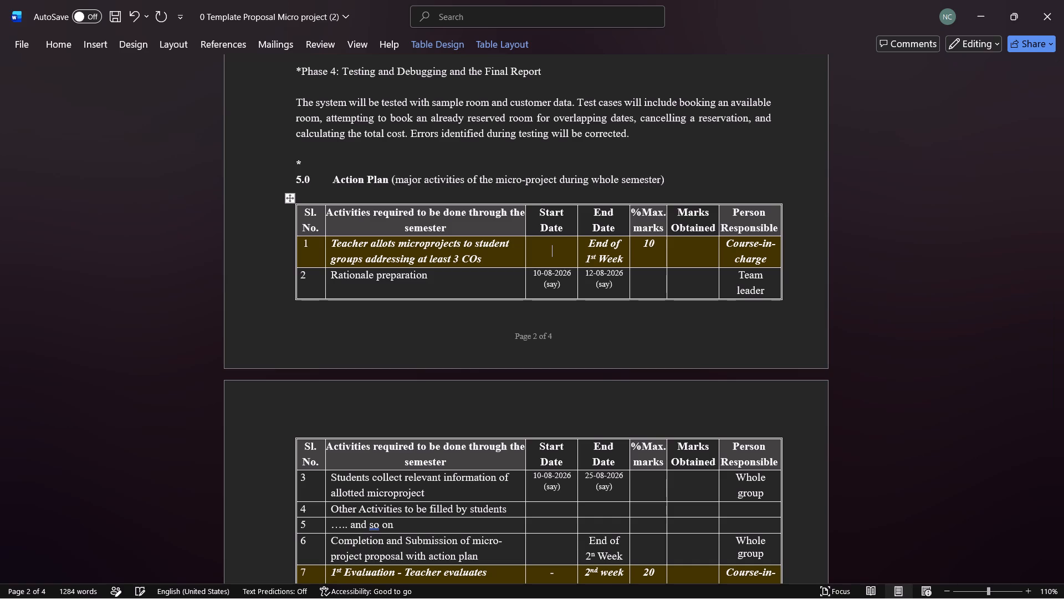
scroll(567, 253, down, 1)
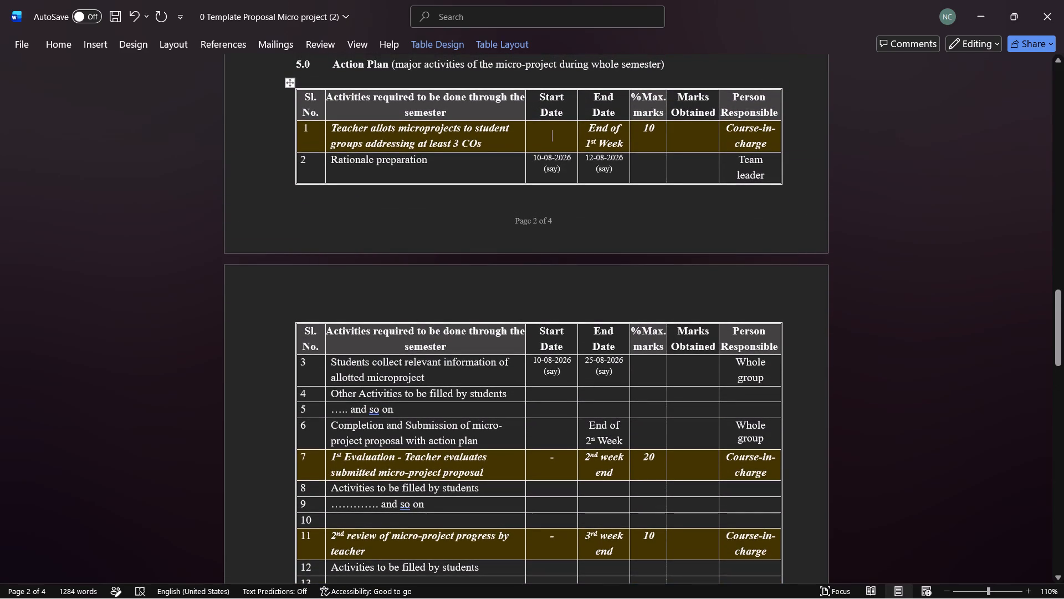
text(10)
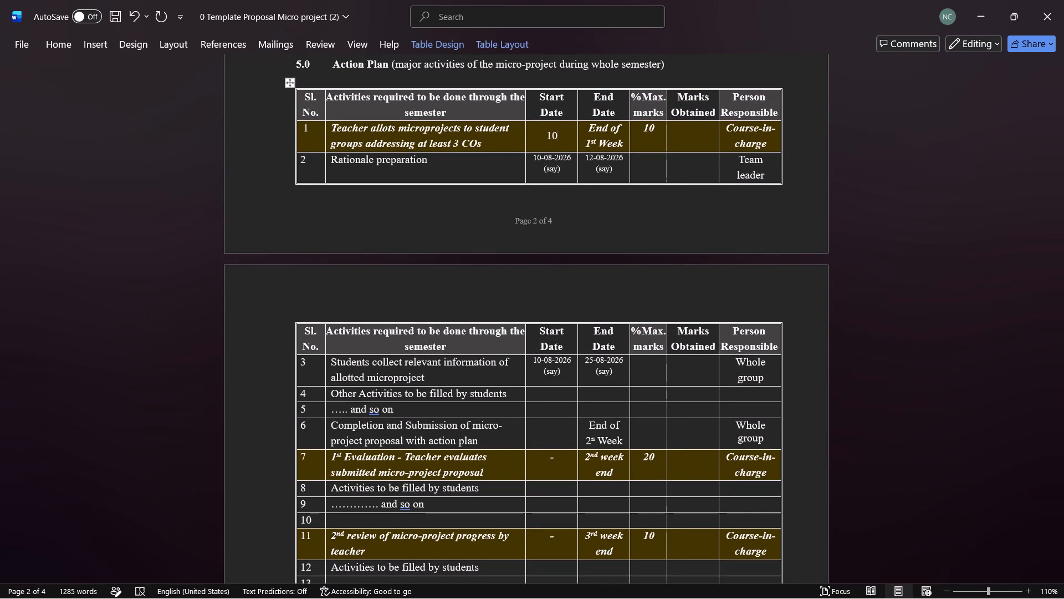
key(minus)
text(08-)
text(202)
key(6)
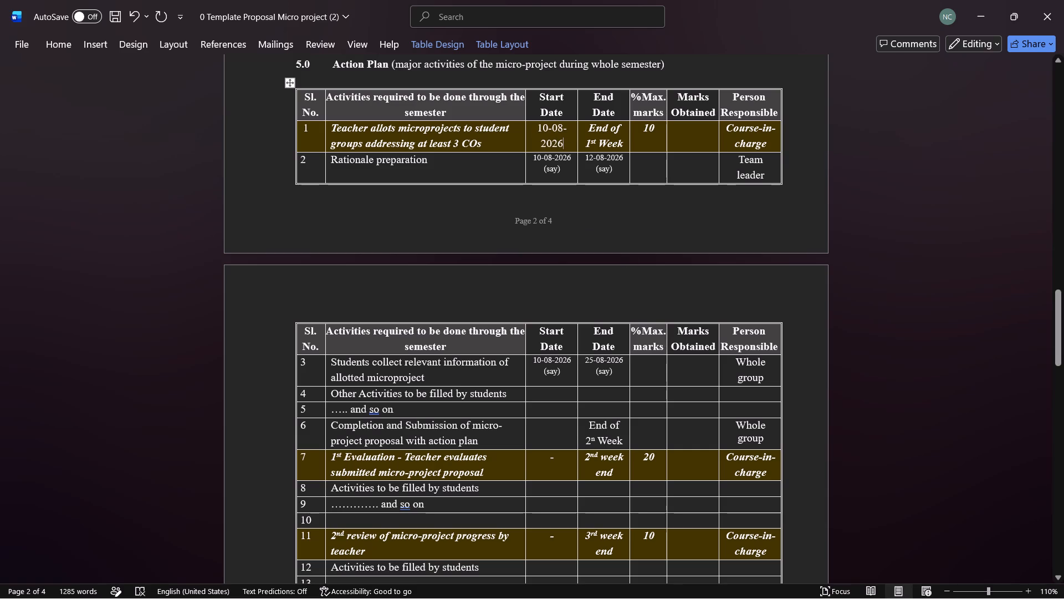
Review the remaining Action Plan rows through the final evaluation and the proposal's earlier sections.
scroll(467, 339, down, 1)
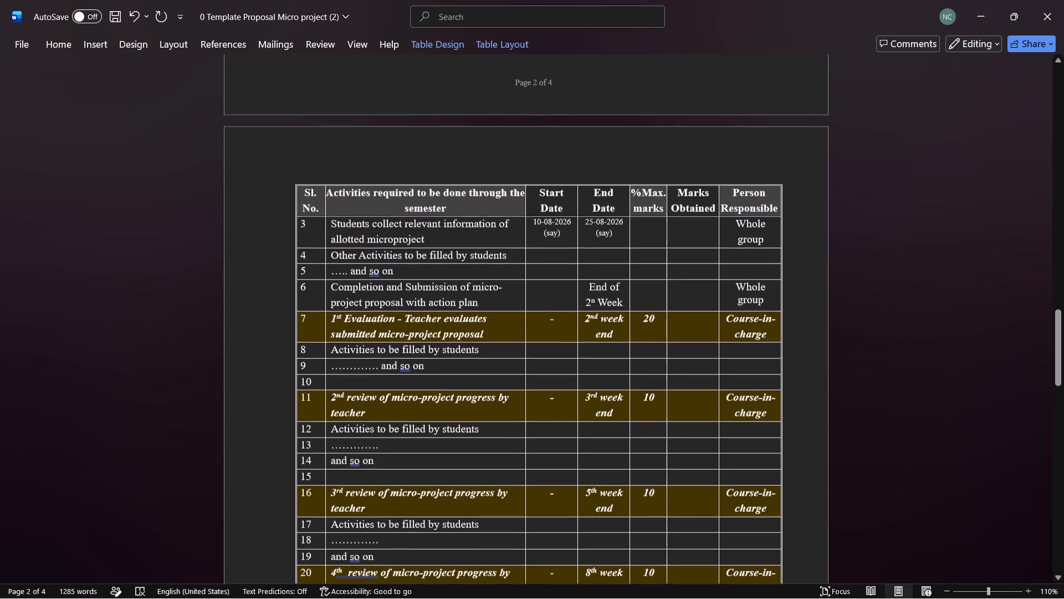
scroll(467, 339, down, 1)
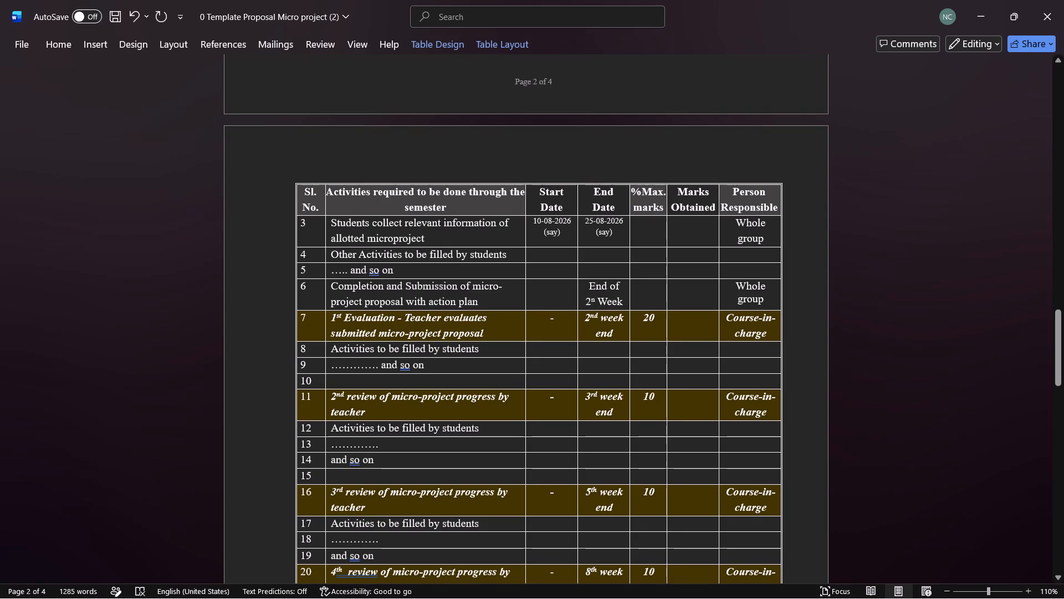
scroll(540, 308, right, 1)
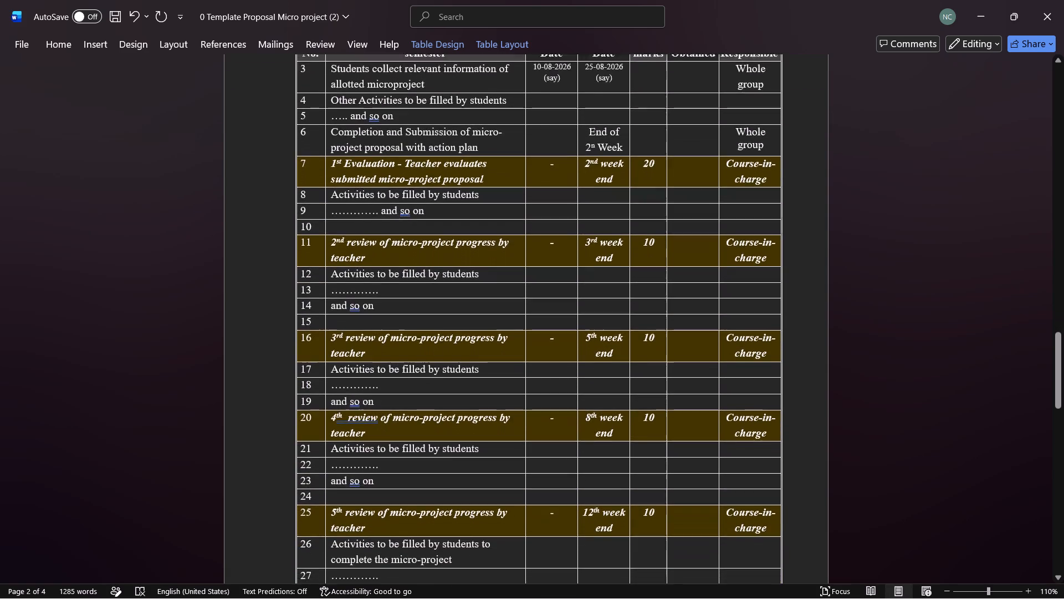
scroll(551, 300, right, 1)
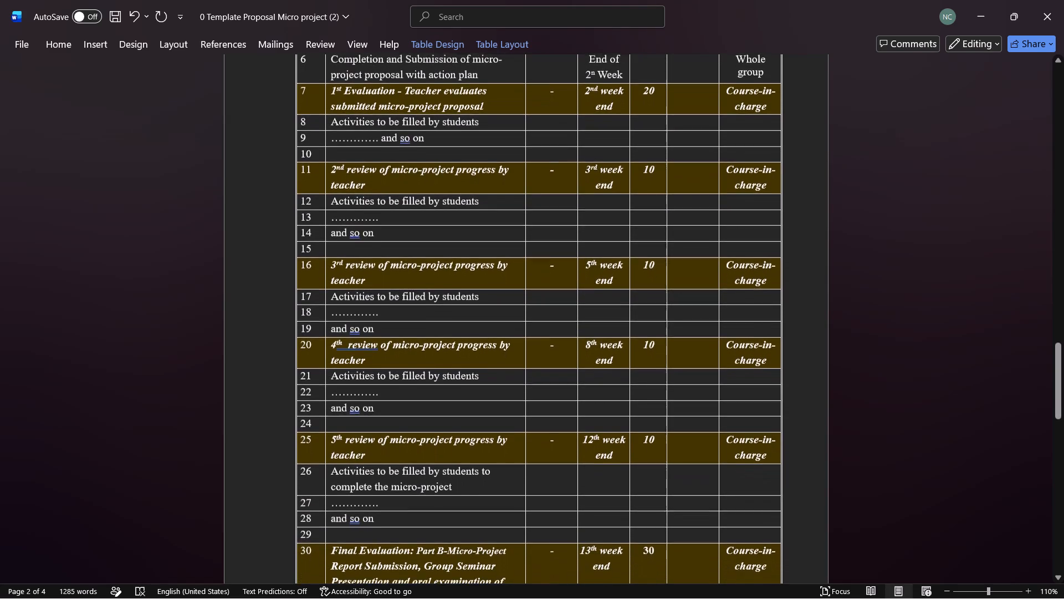
scroll(551, 300, right, 1)
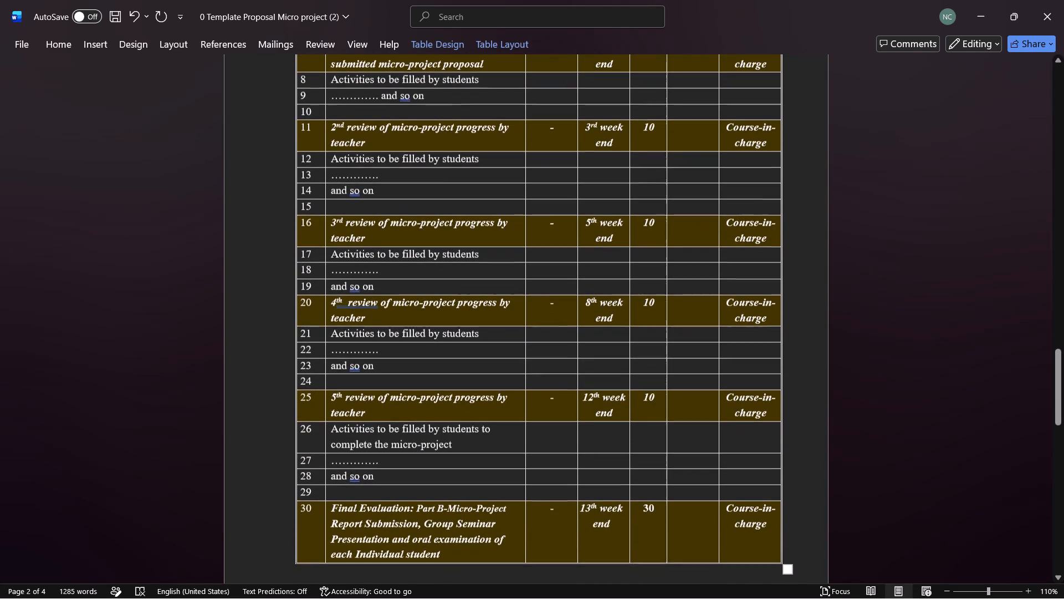
scroll(551, 300, right, 1)
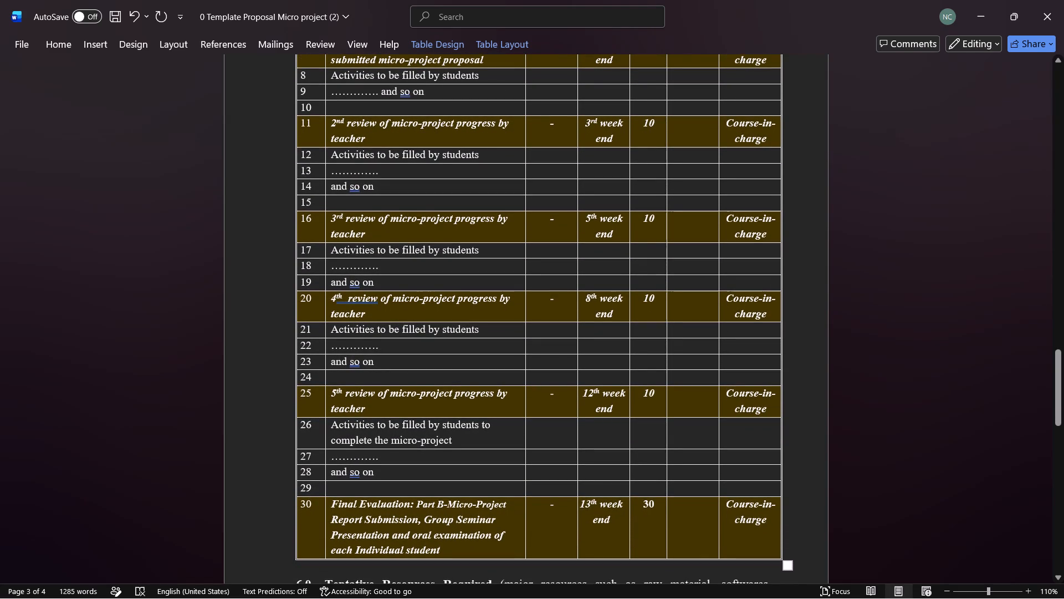
scroll(551, 300, right, 1)
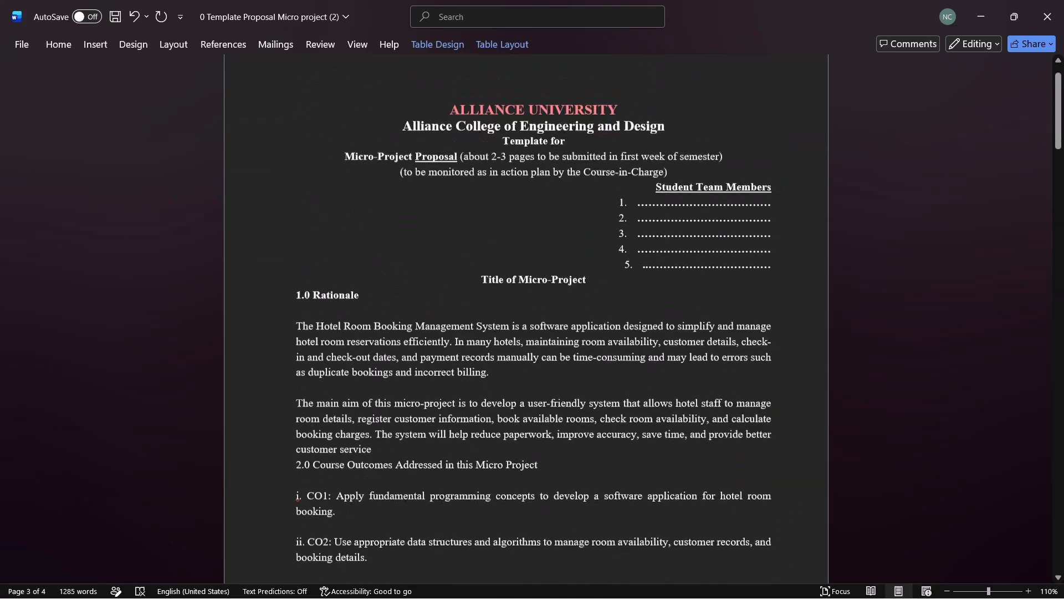
scroll(551, 300, right, 1)
scroll(551, 300, down, 4)
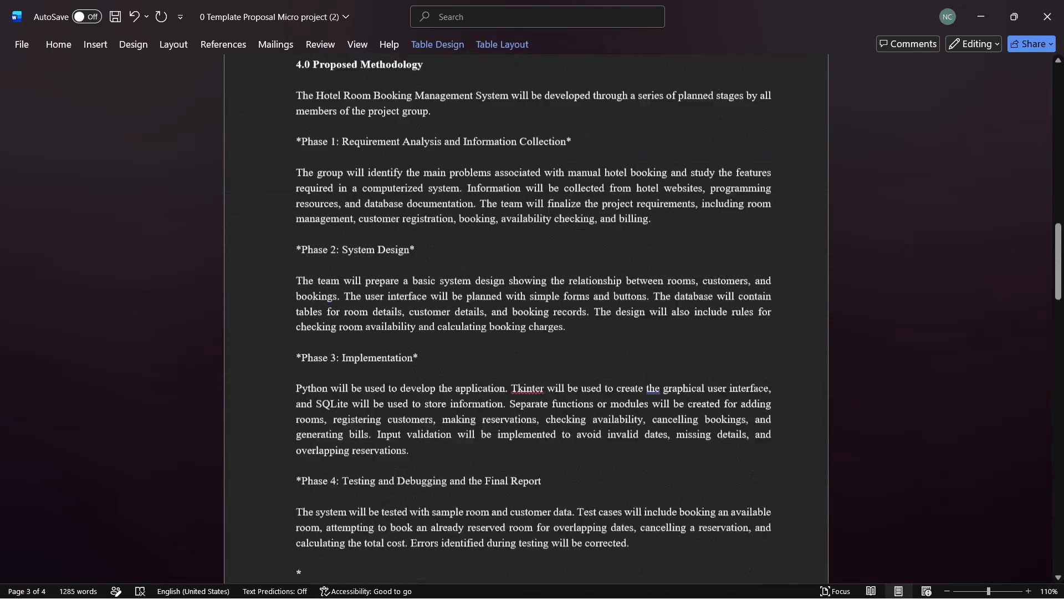
scroll(551, 300, down, 2)
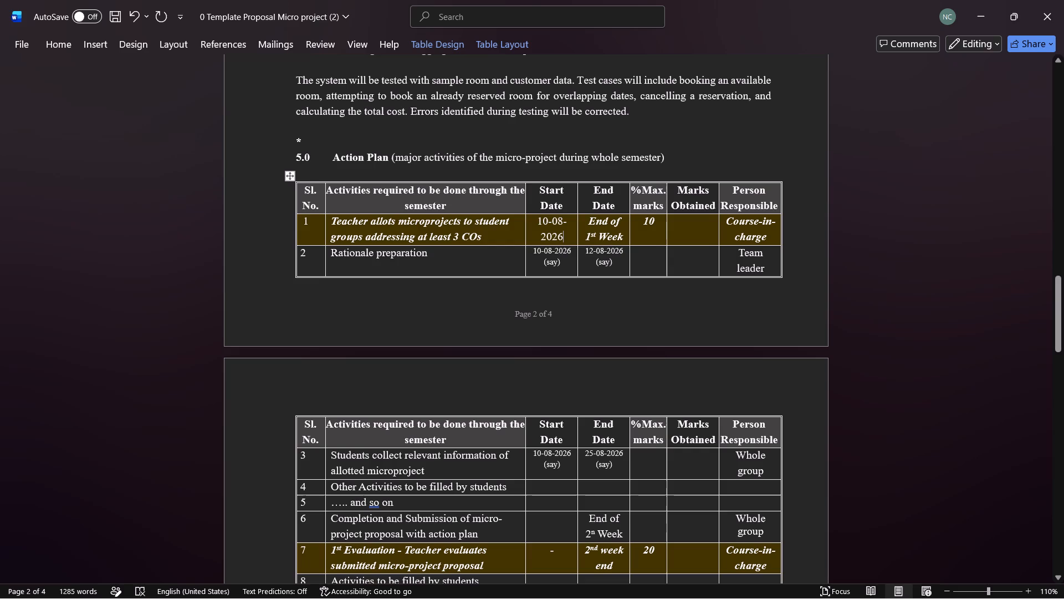
scroll(658, 341, down, 1)
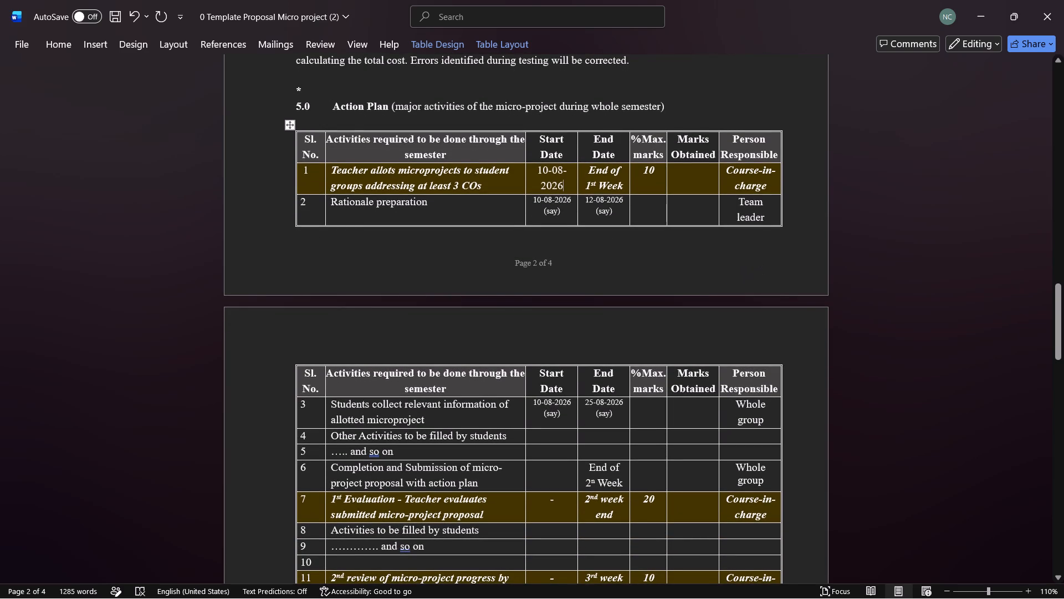
Replace "Team leader" in the Person Responsible cell of the Rationale preparation row with the responsible student's name.
drag(773, 219, 730, 206)
key(BackSpace)
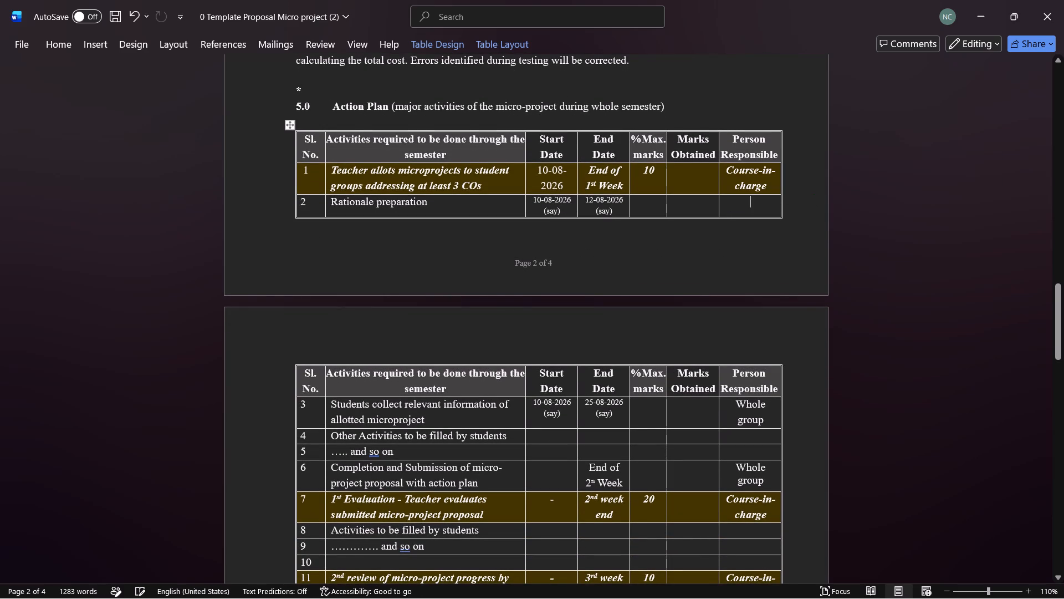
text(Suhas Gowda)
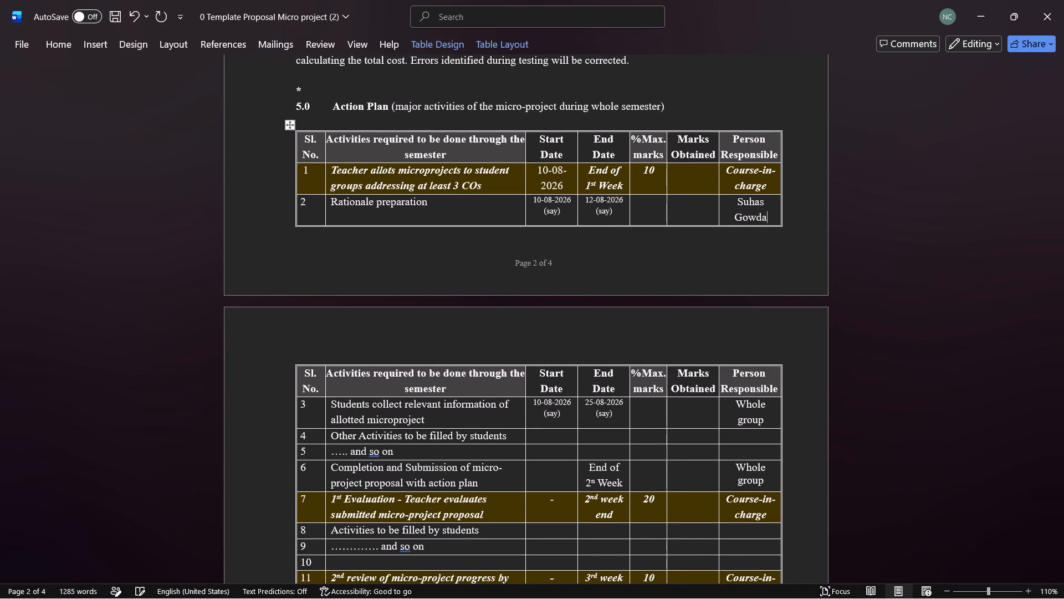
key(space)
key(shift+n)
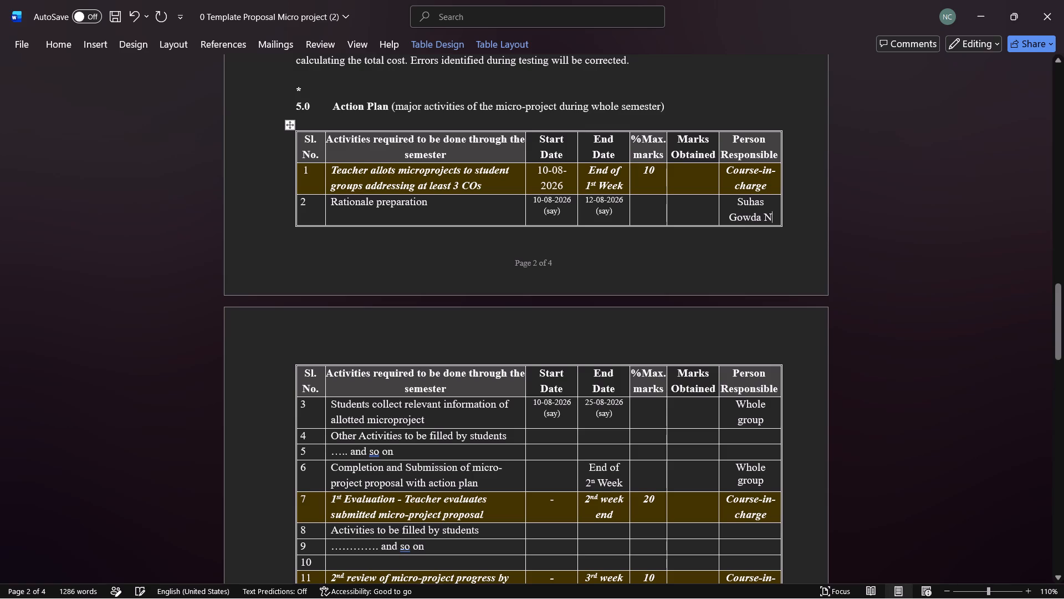
Replace "Whole group" with "All Members" in the Person Responsible cell of Action Plan row 3.
drag(766, 427, 733, 415)
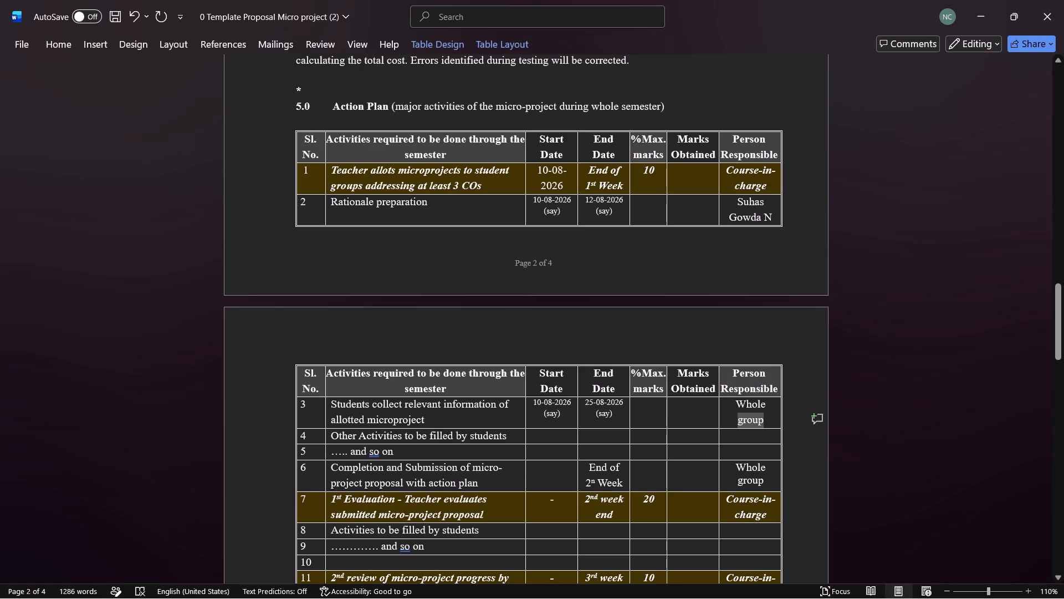
drag(733, 415, 729, 407)
key(BackSpace)
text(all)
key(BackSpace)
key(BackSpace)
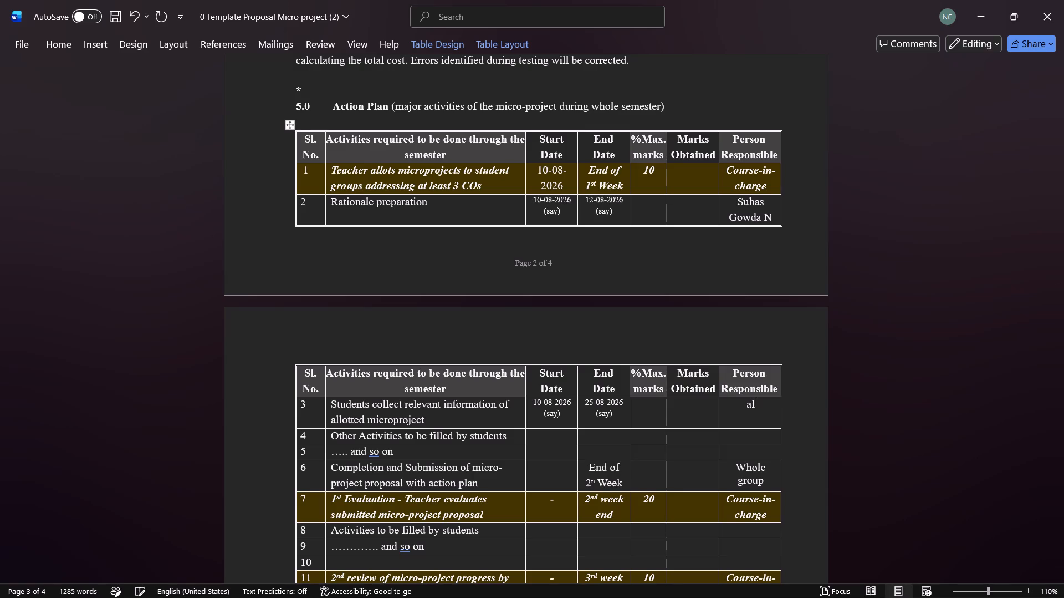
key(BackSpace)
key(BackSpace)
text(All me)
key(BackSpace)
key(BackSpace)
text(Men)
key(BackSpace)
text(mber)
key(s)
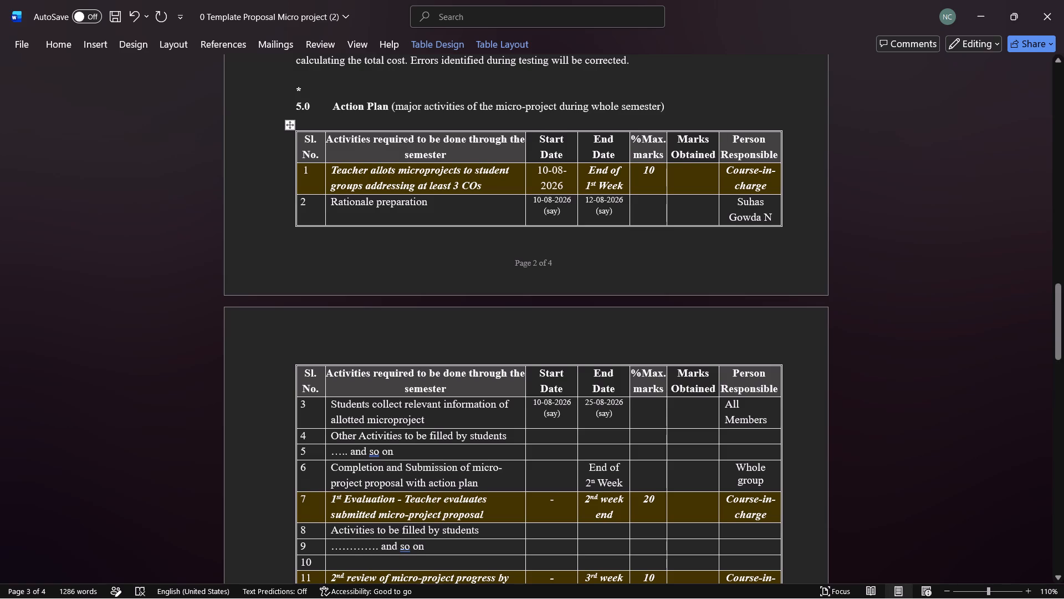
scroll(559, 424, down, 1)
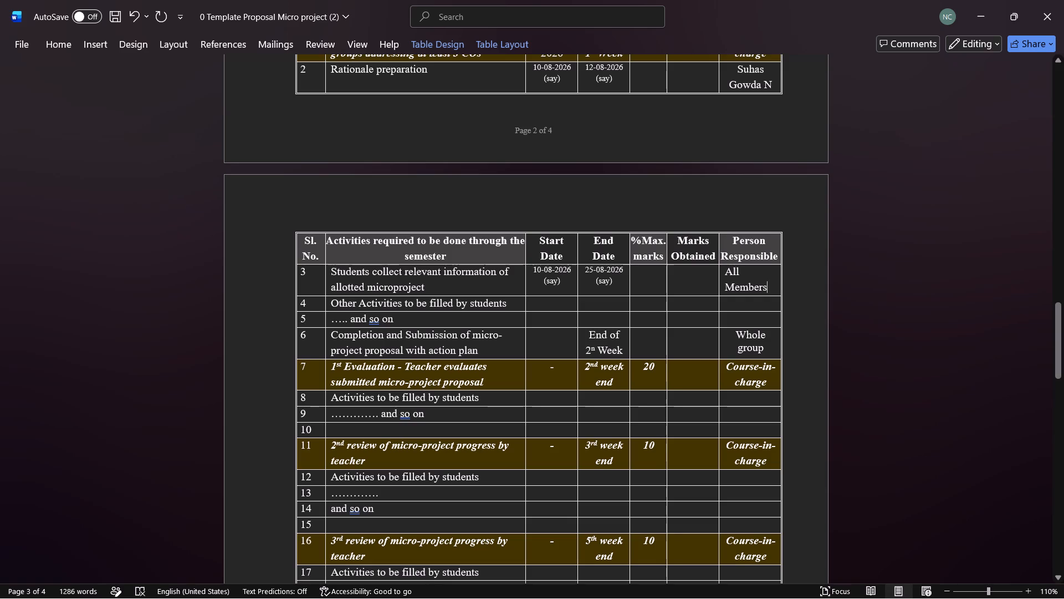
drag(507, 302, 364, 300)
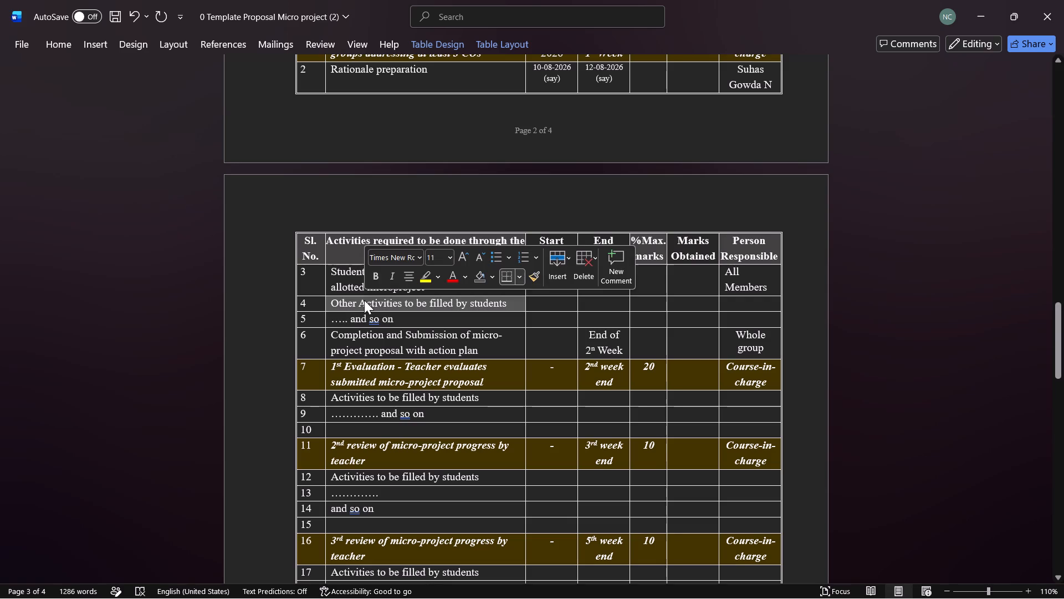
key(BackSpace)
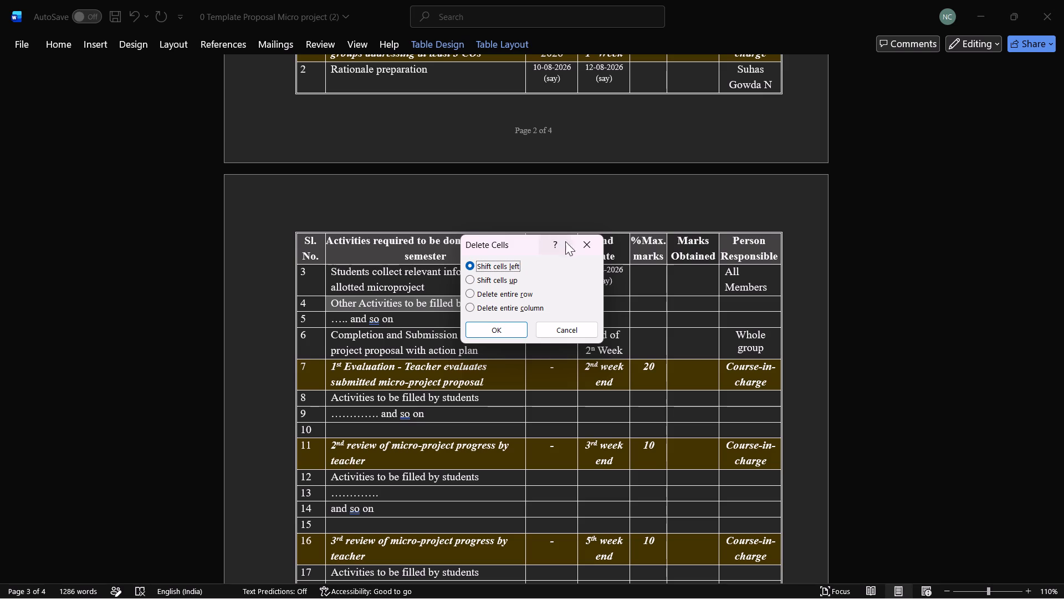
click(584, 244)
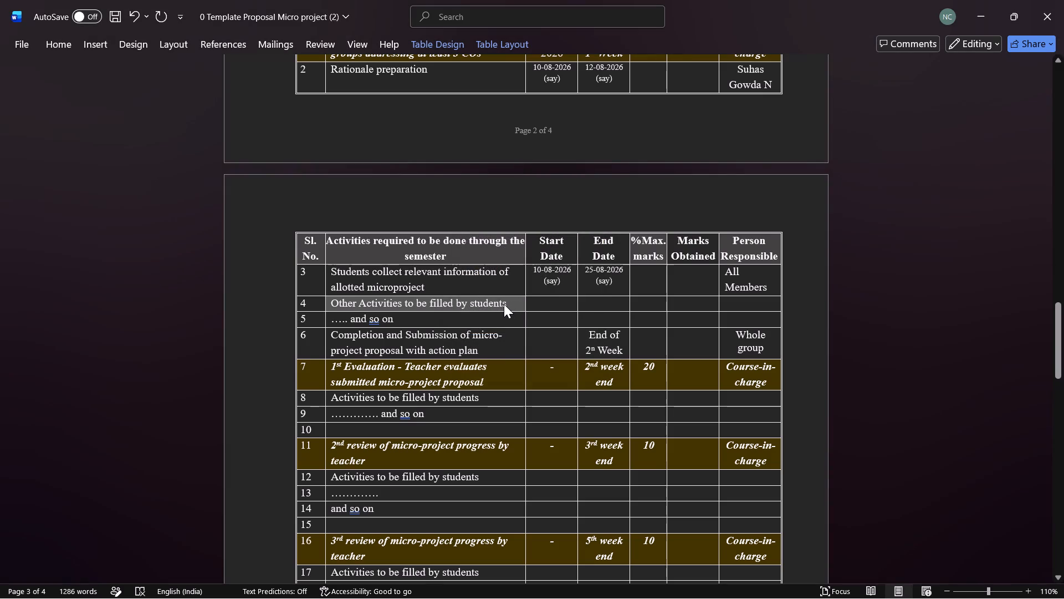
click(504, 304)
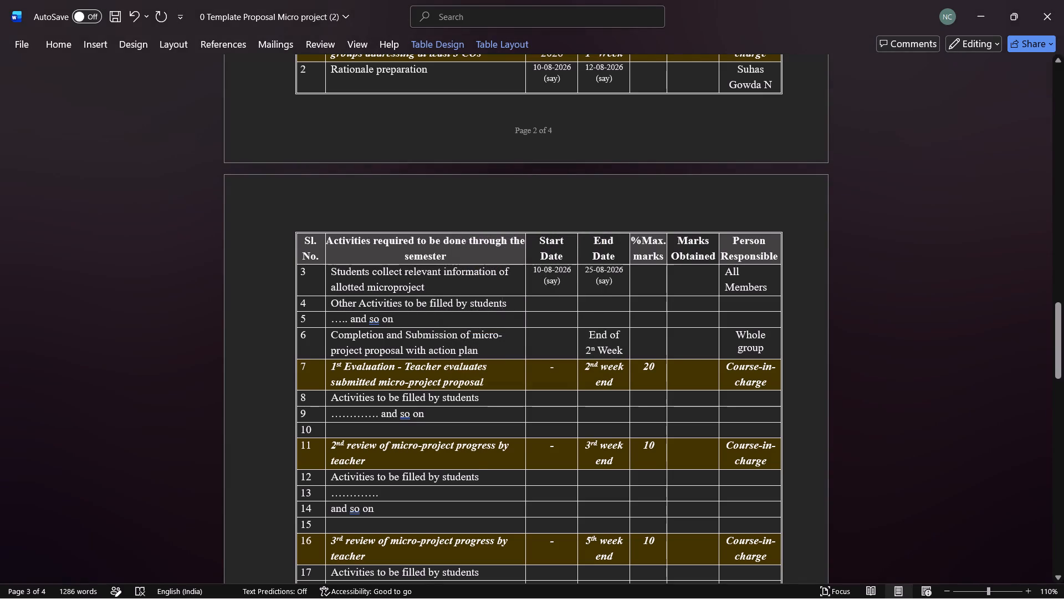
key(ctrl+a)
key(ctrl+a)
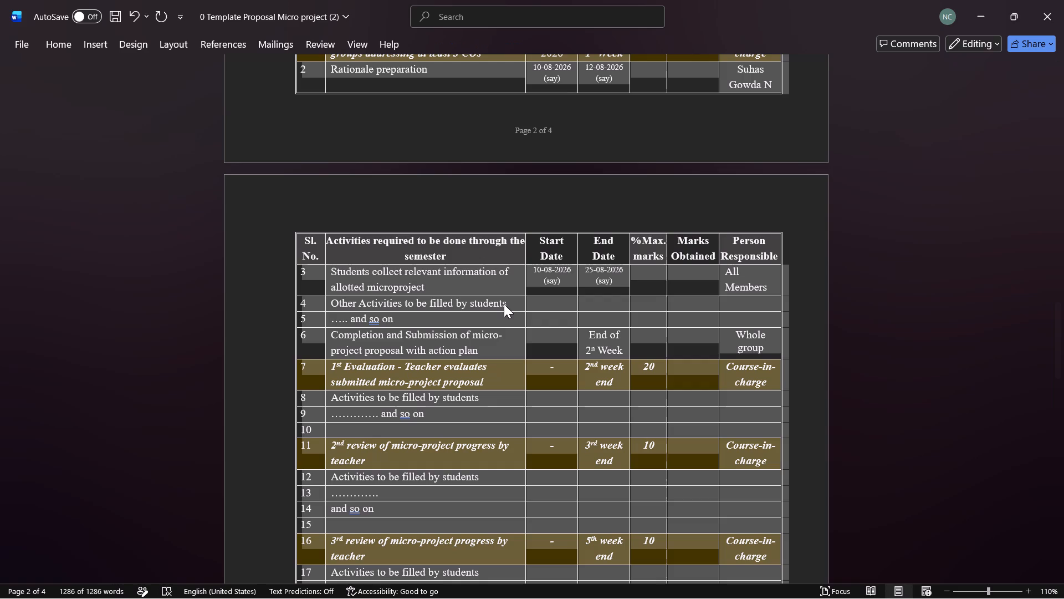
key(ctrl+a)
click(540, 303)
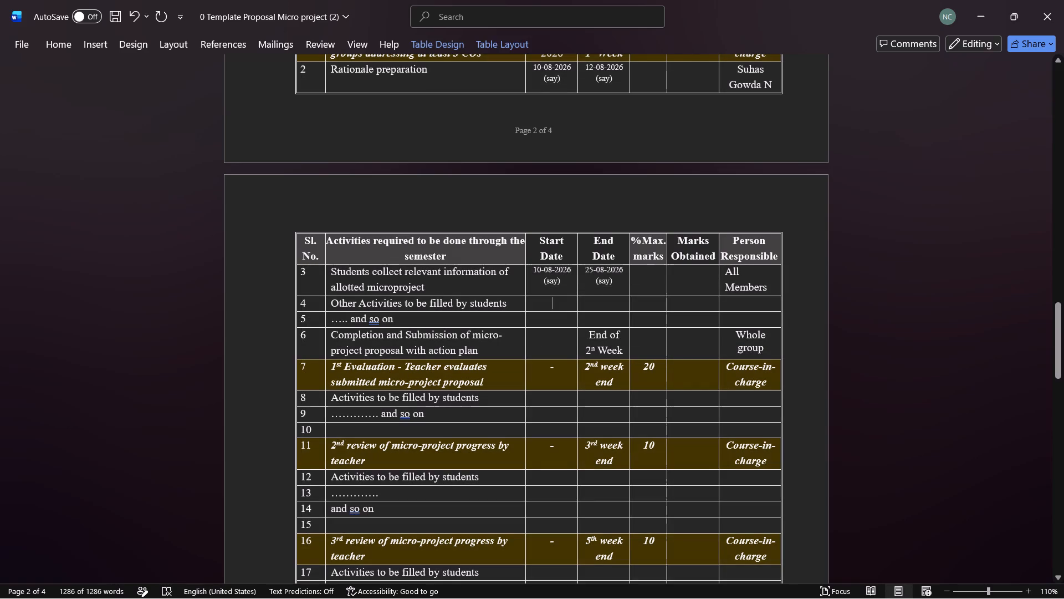
Replace the placeholder activity in Action Plan row 4 with "Collecting the nessaray information of our project".
drag(503, 298, 387, 300)
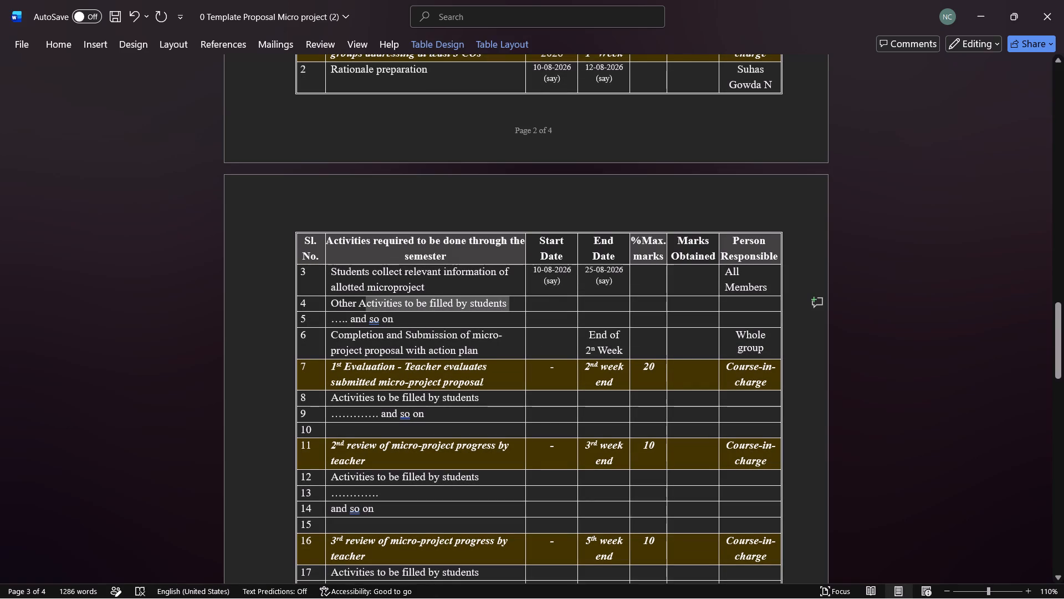
drag(387, 300, 352, 300)
key(BackSpace)
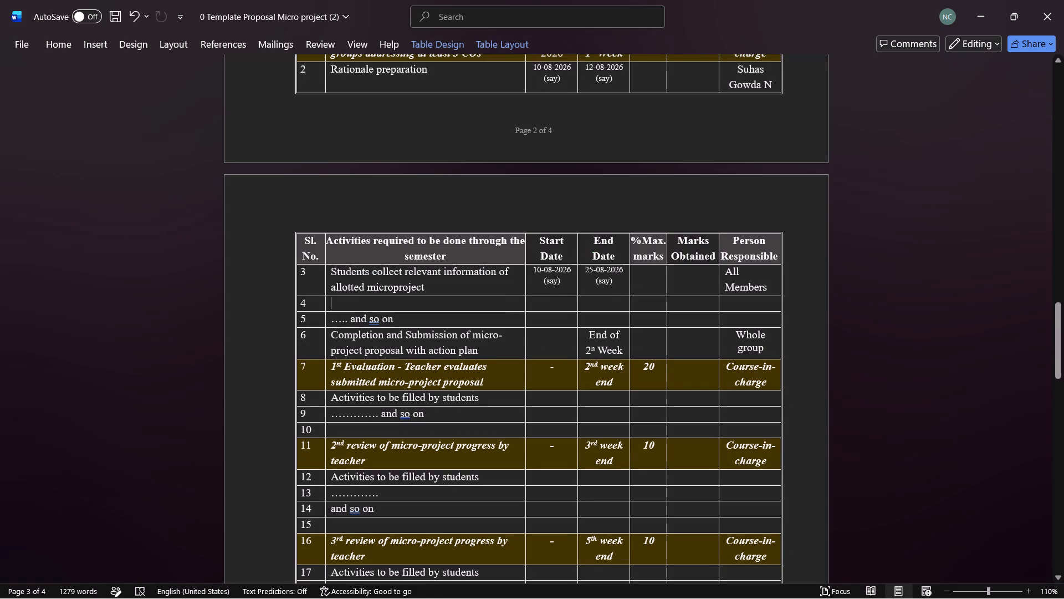
click(352, 300)
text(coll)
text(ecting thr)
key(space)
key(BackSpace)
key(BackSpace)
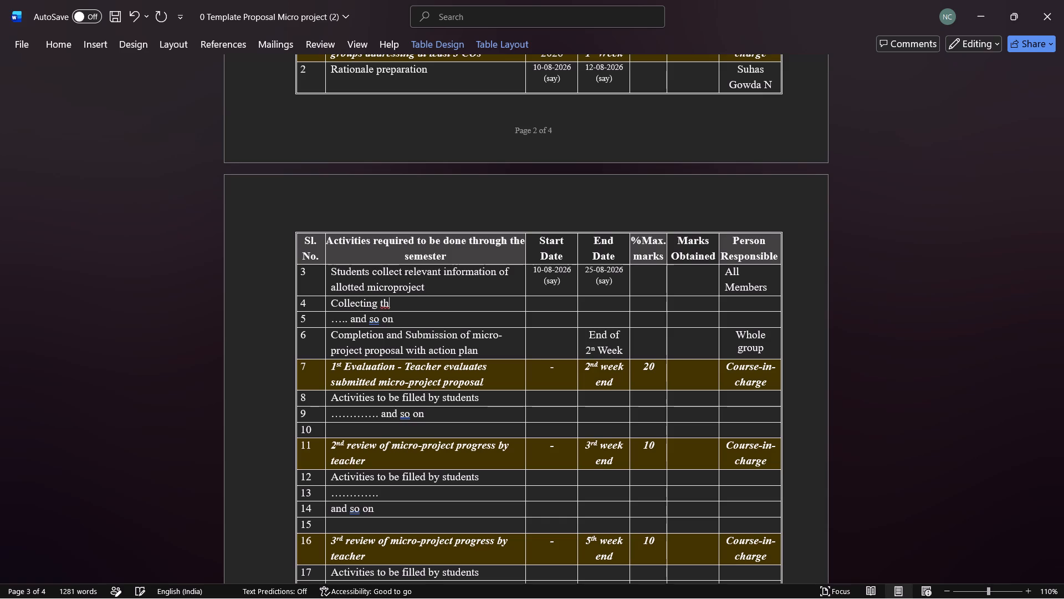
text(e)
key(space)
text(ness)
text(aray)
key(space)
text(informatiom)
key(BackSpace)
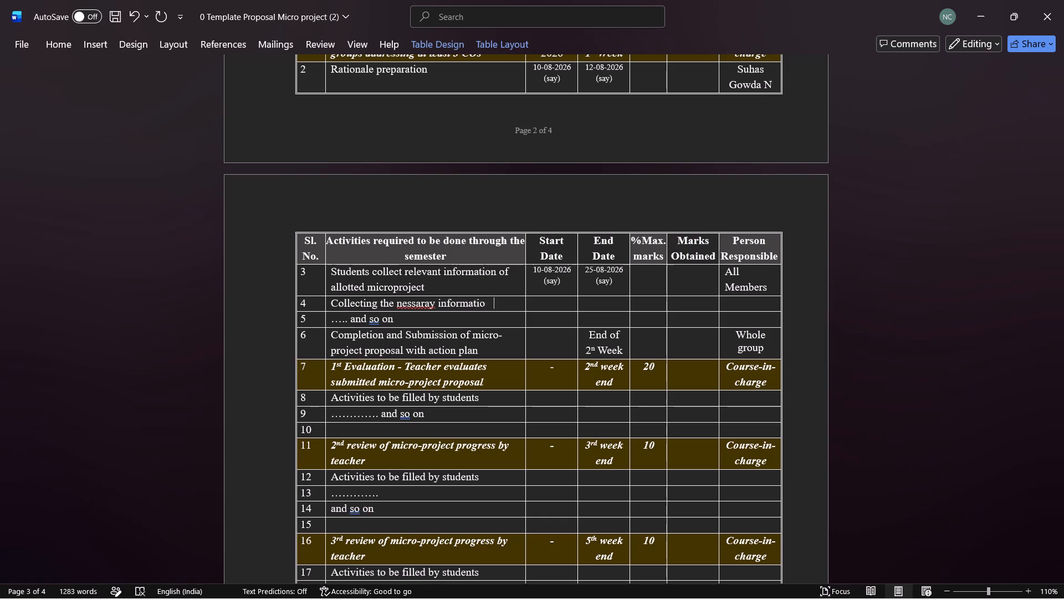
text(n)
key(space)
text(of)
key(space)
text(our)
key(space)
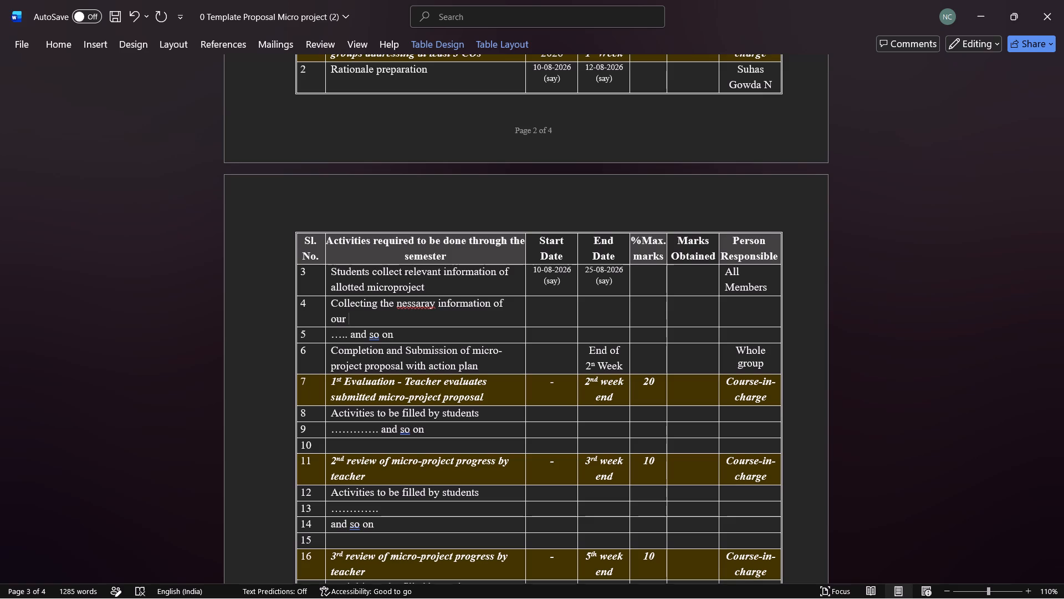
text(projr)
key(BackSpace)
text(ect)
Enter 26-08-2026 in the Start Date cell of Action Plan row 4.
click(548, 303)
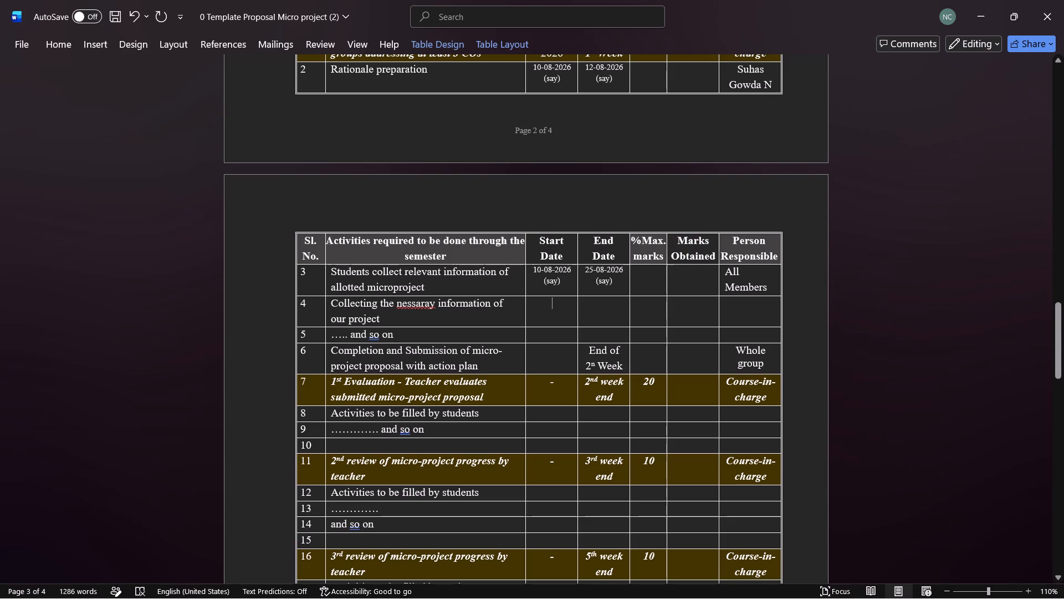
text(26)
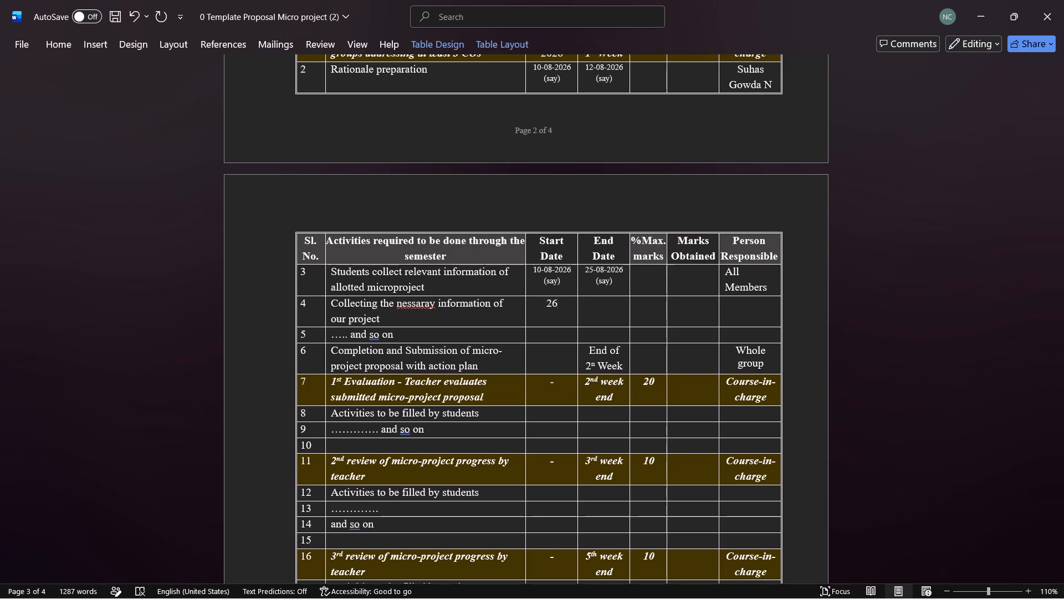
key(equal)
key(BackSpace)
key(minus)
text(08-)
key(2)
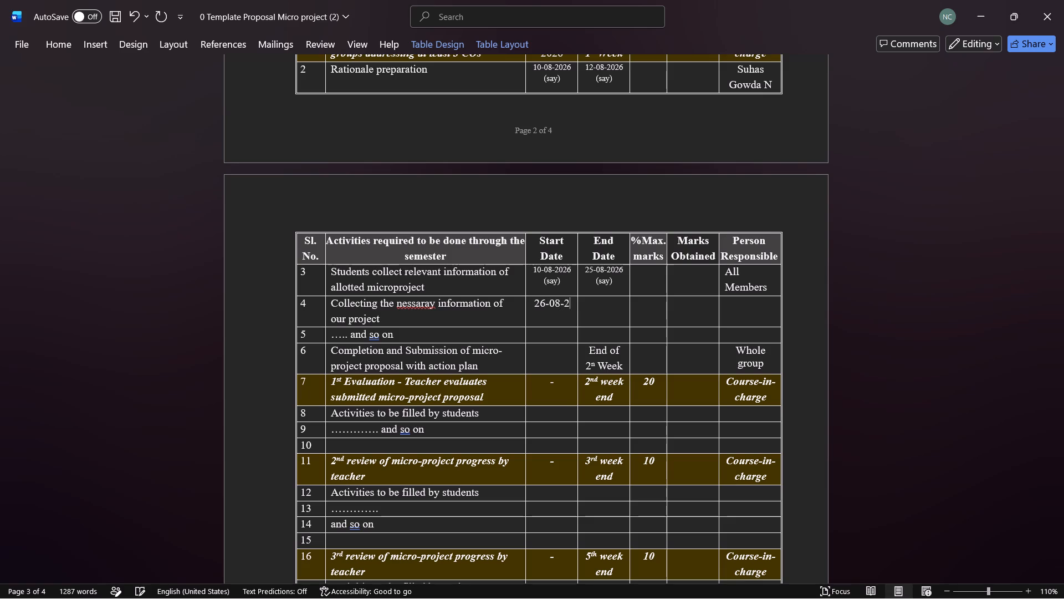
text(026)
Delete "say)" below the date in the Start Date cell of Action Plan row 3.
drag(571, 280, 570, 280)
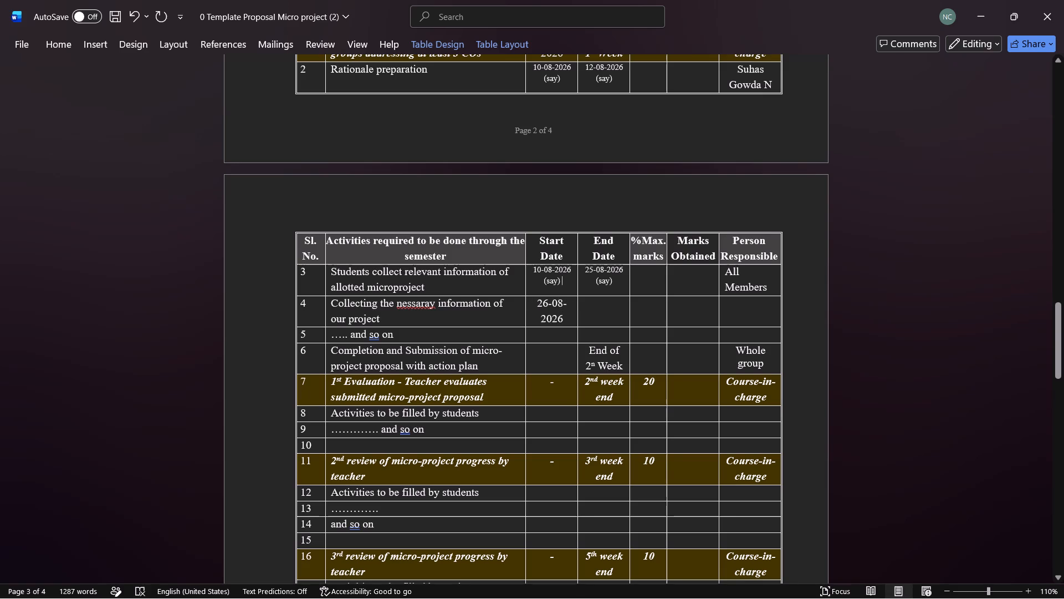
drag(570, 280, 546, 280)
key(BackSpace)
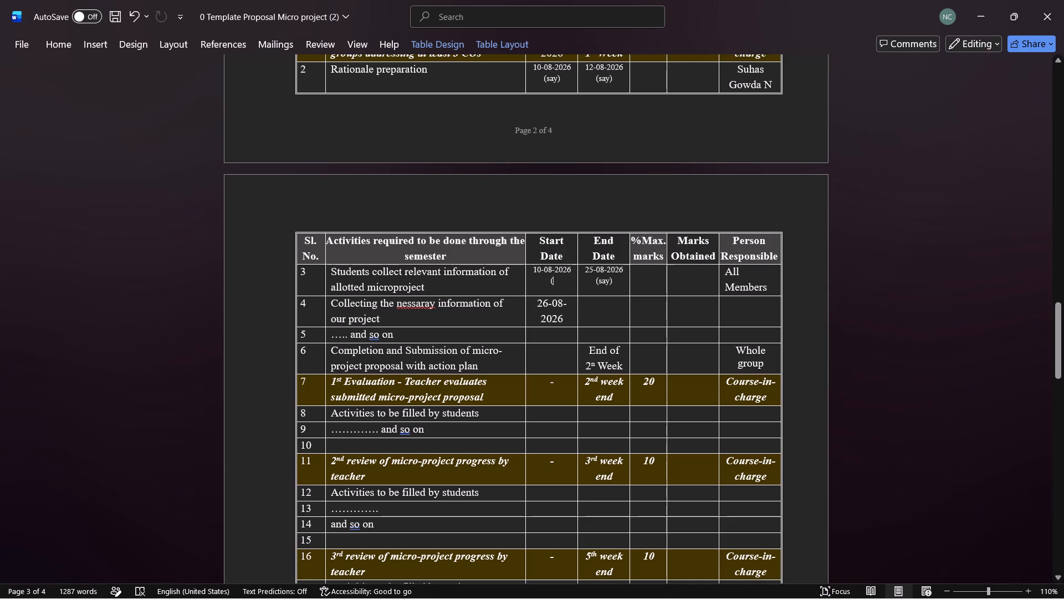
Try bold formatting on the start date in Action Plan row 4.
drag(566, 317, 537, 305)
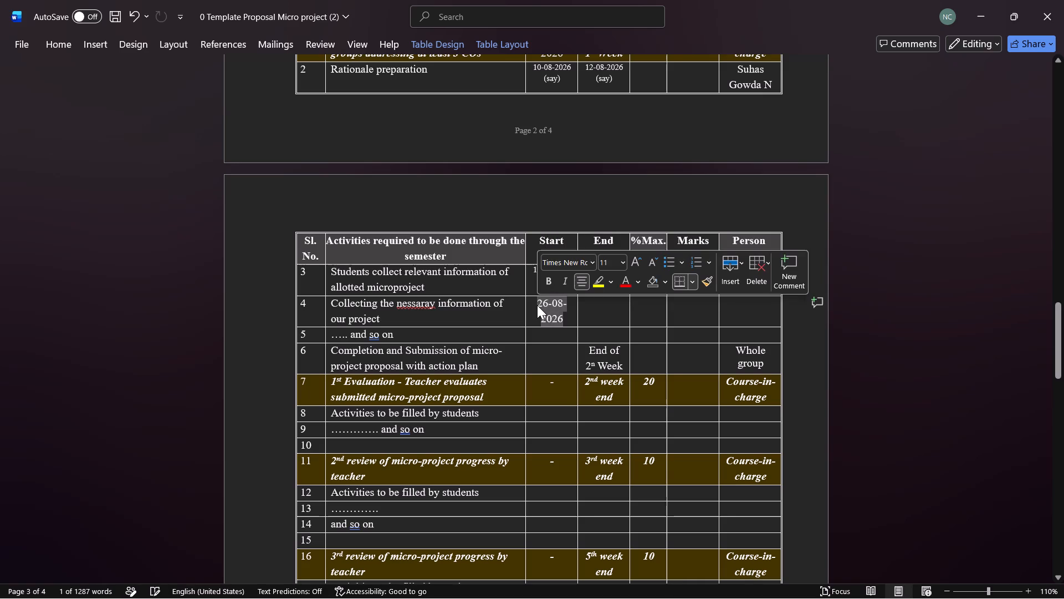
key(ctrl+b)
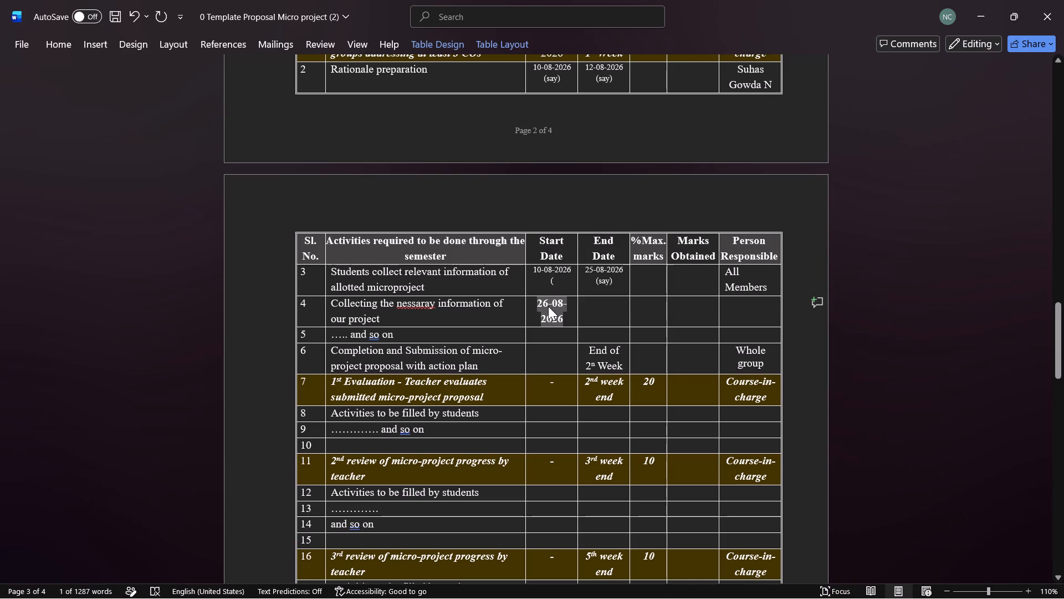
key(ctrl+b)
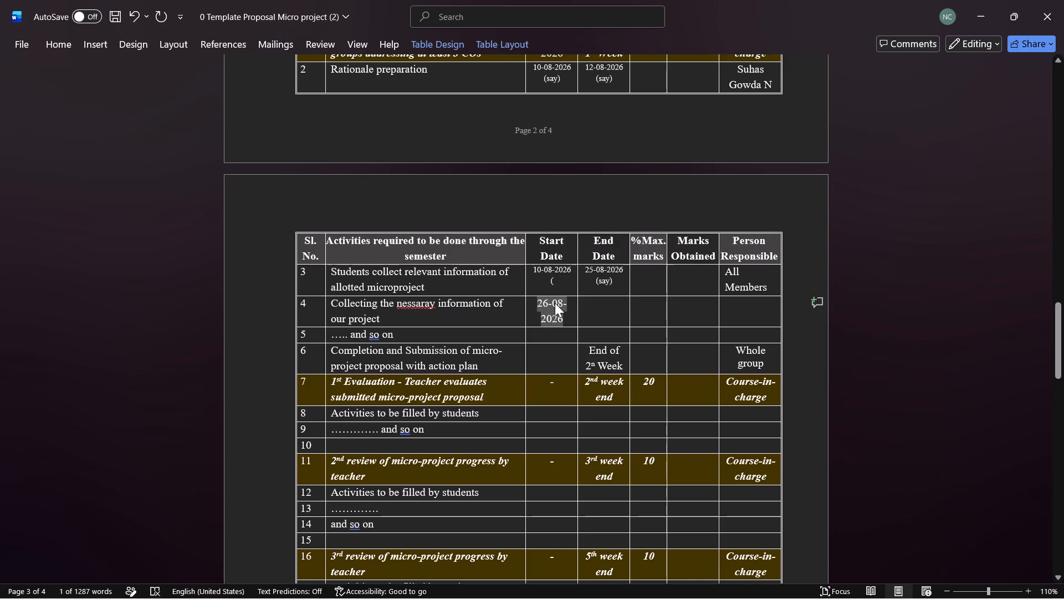
Set the font size of the start date in Action Plan row 4 to 8, matching the date in row 3.
click(553, 309)
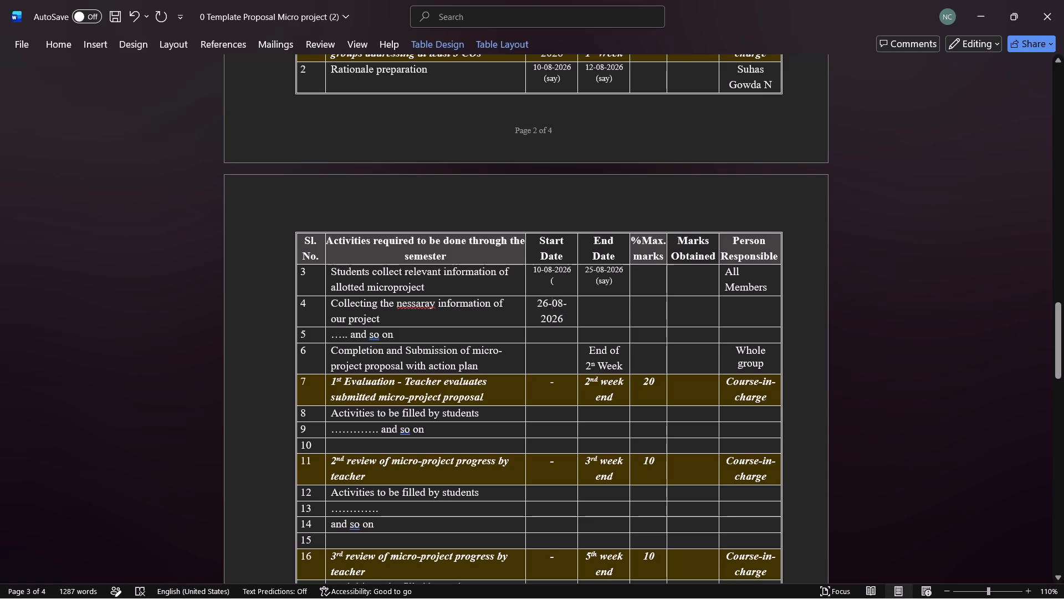
click(548, 273)
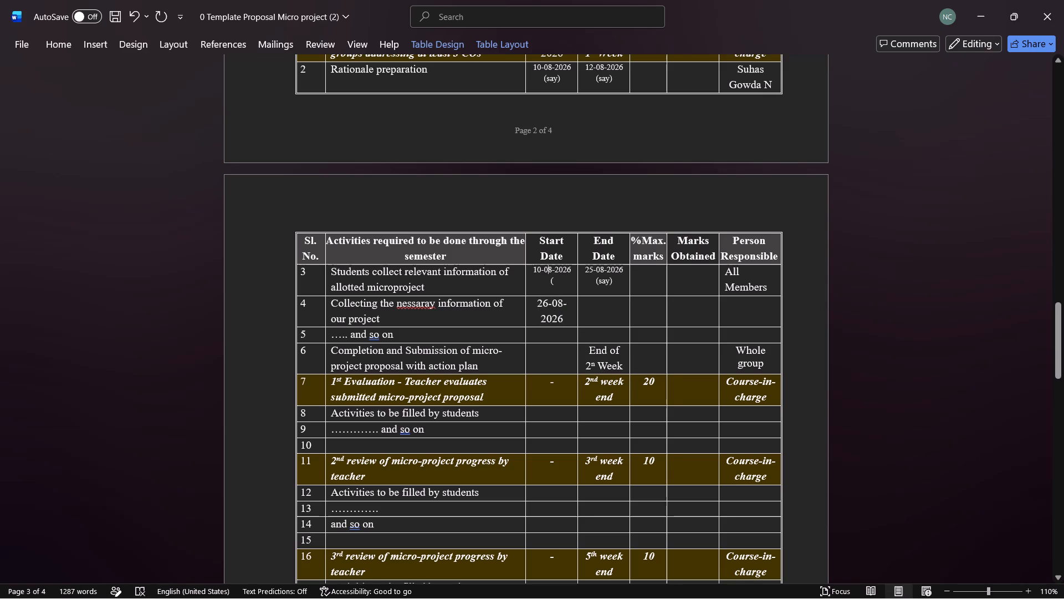
click(69, 40)
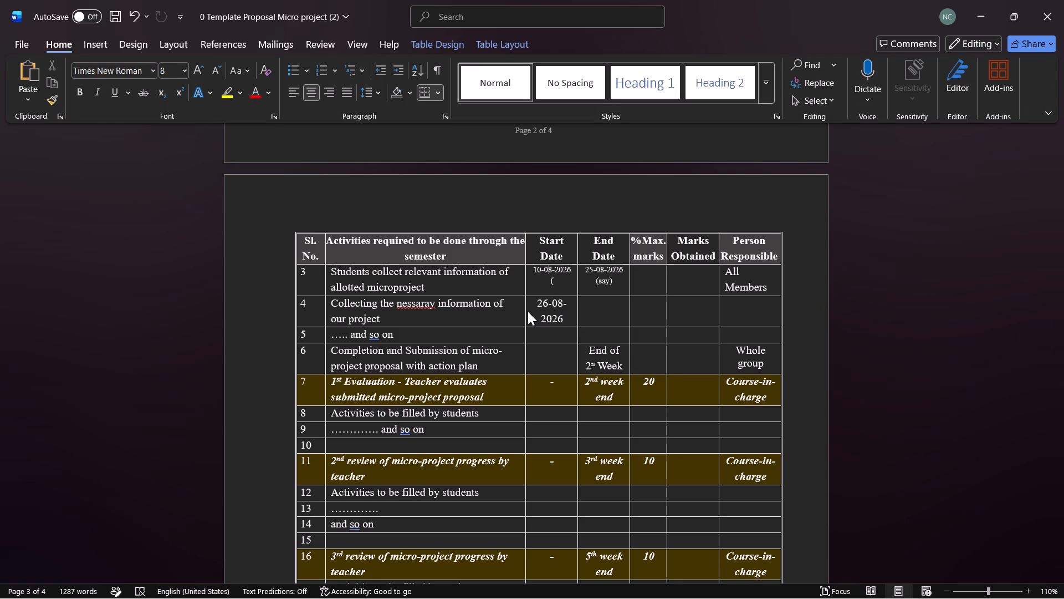
click(544, 308)
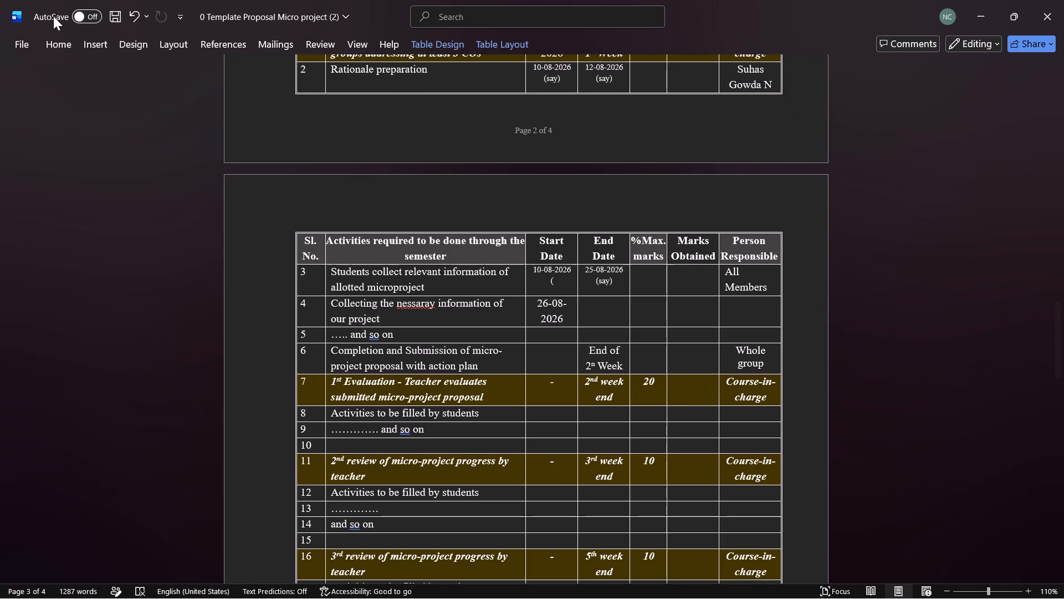
click(64, 44)
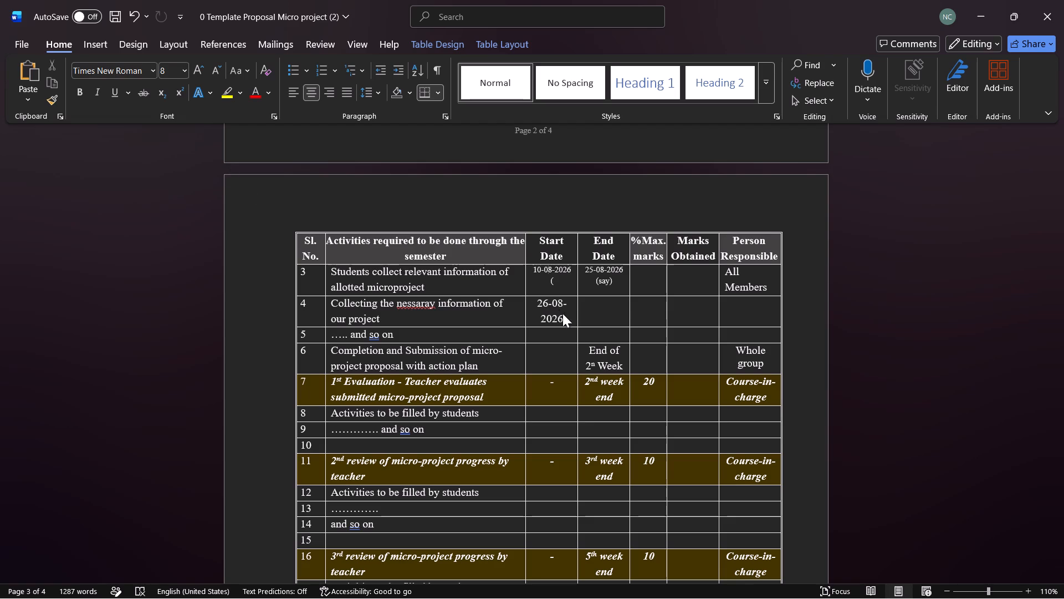
drag(566, 317, 536, 304)
drag(536, 304, 551, 314)
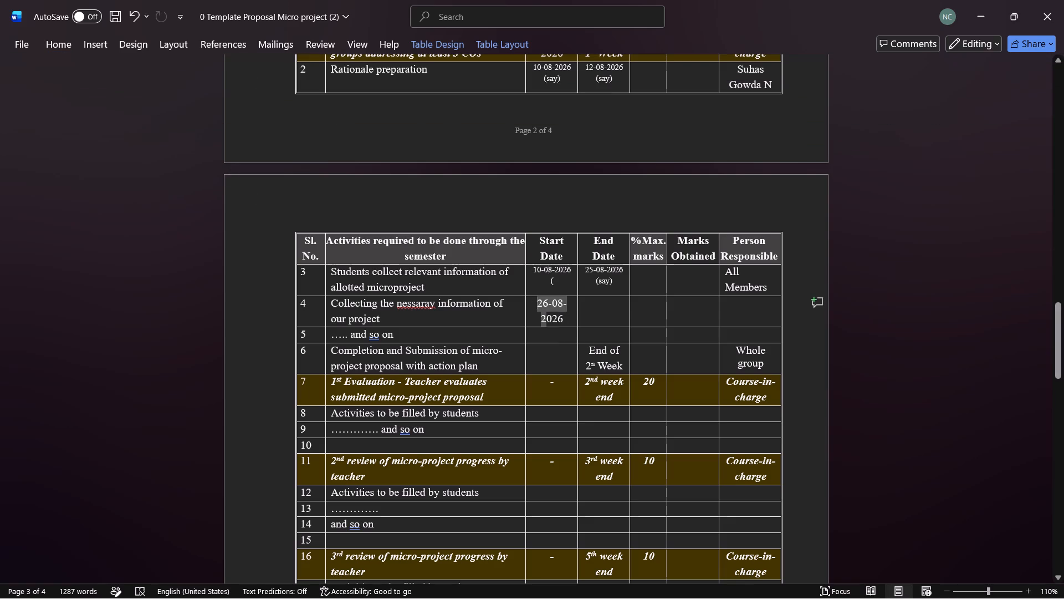
drag(551, 314, 565, 322)
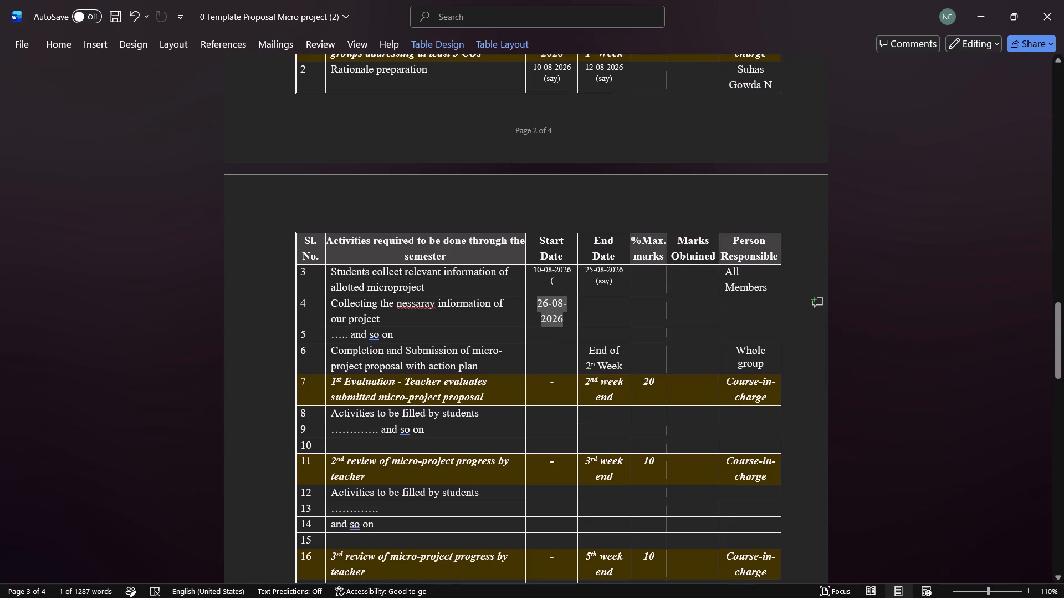
double_click(556, 319)
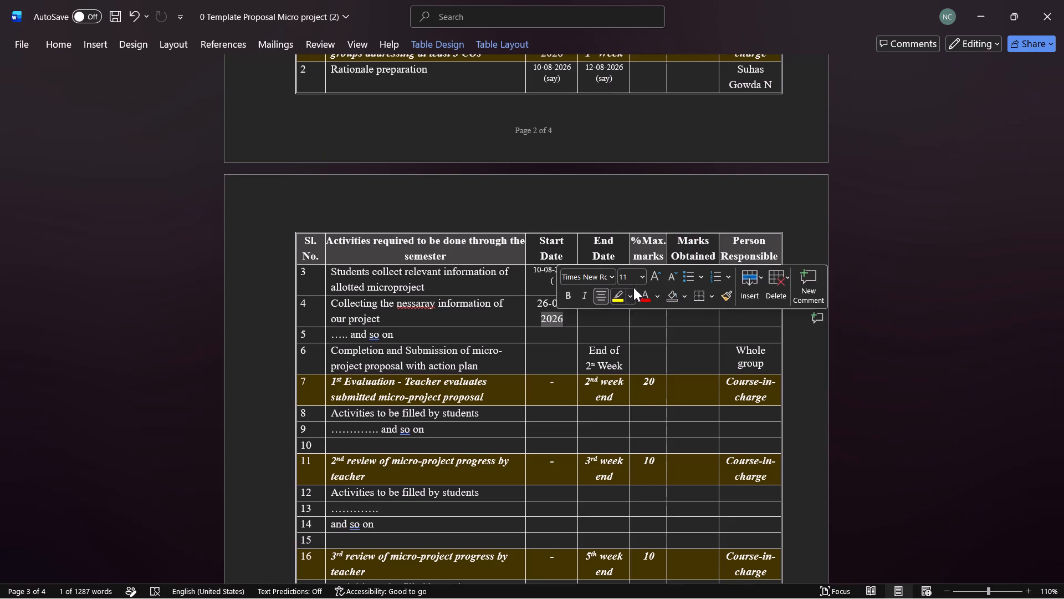
click(641, 281)
click(628, 296)
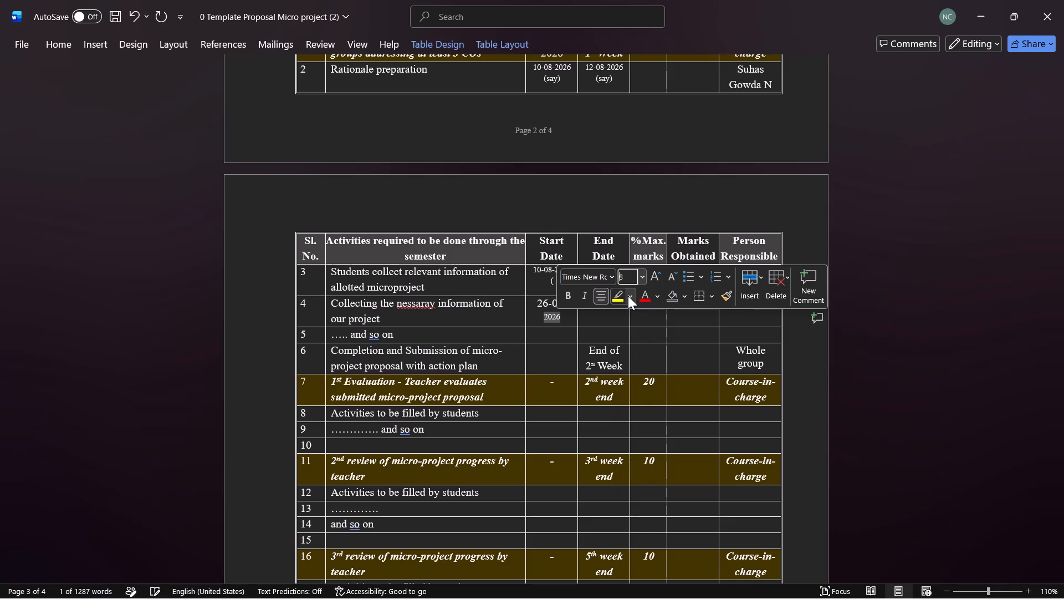
click(562, 314)
drag(570, 304, 539, 306)
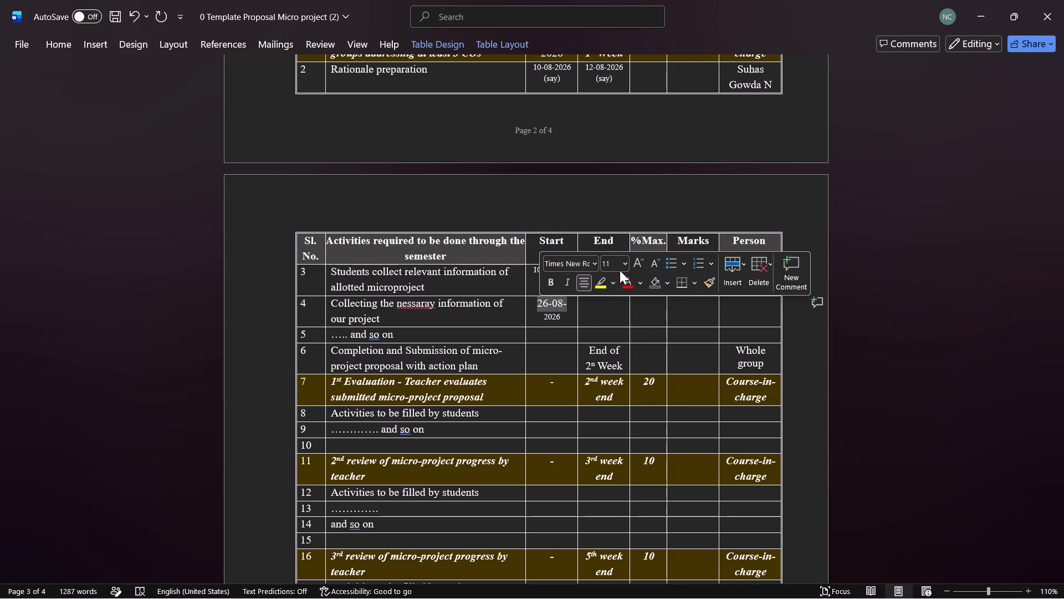
click(620, 267)
click(624, 265)
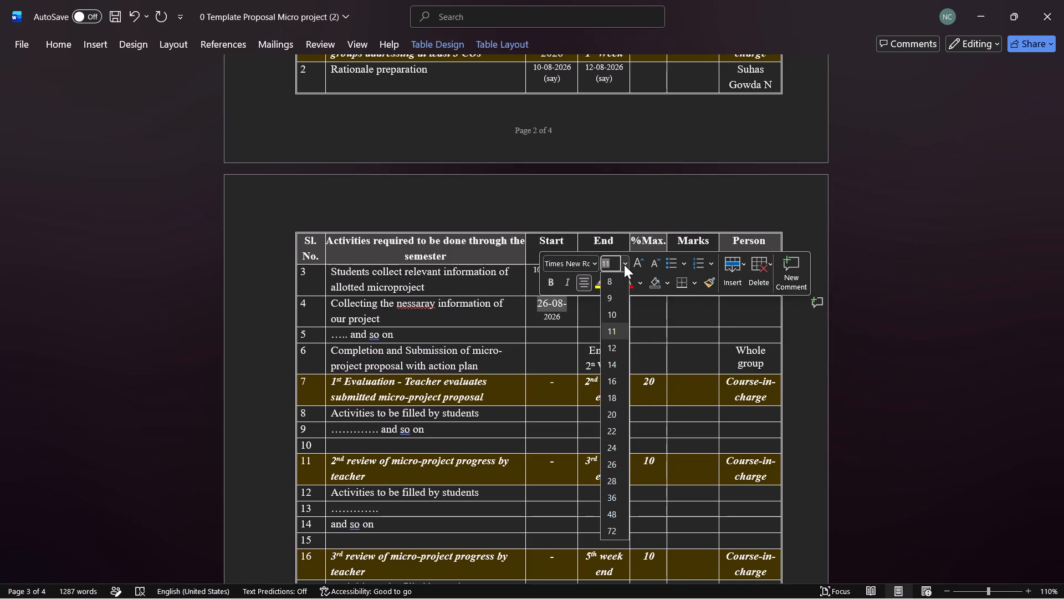
click(611, 278)
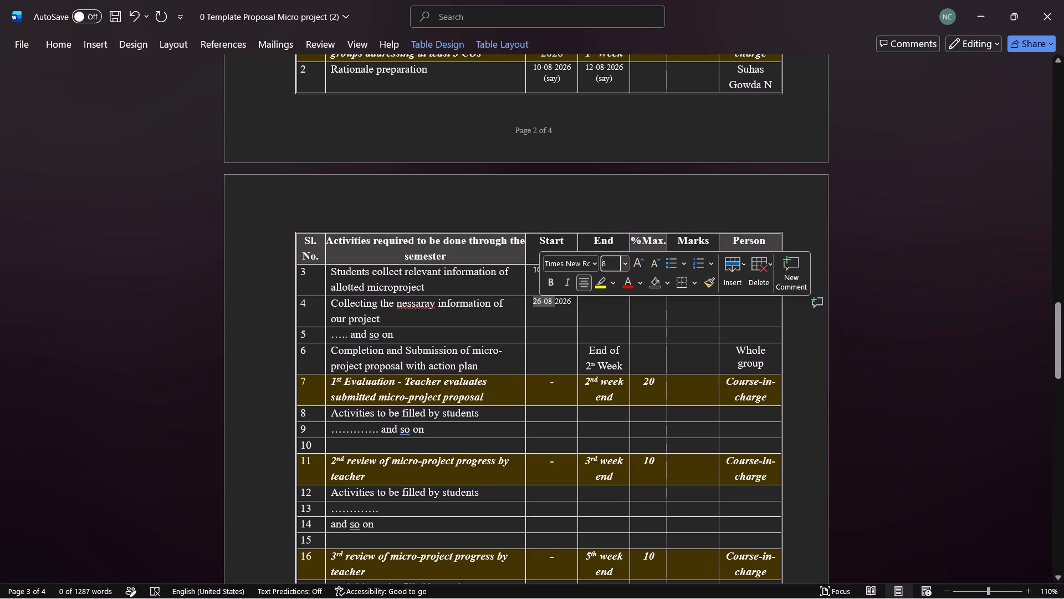
Delete "(say)" below the end date and the leftover "(" below the start date in Action Plan row 3.
click(602, 308)
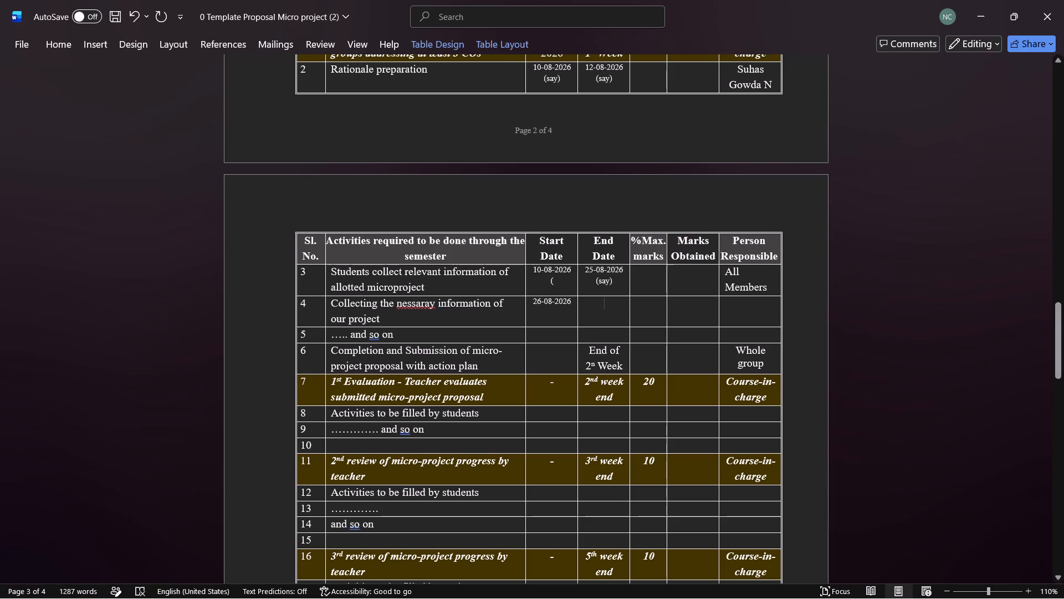
drag(615, 286, 592, 285)
key(BackSpace)
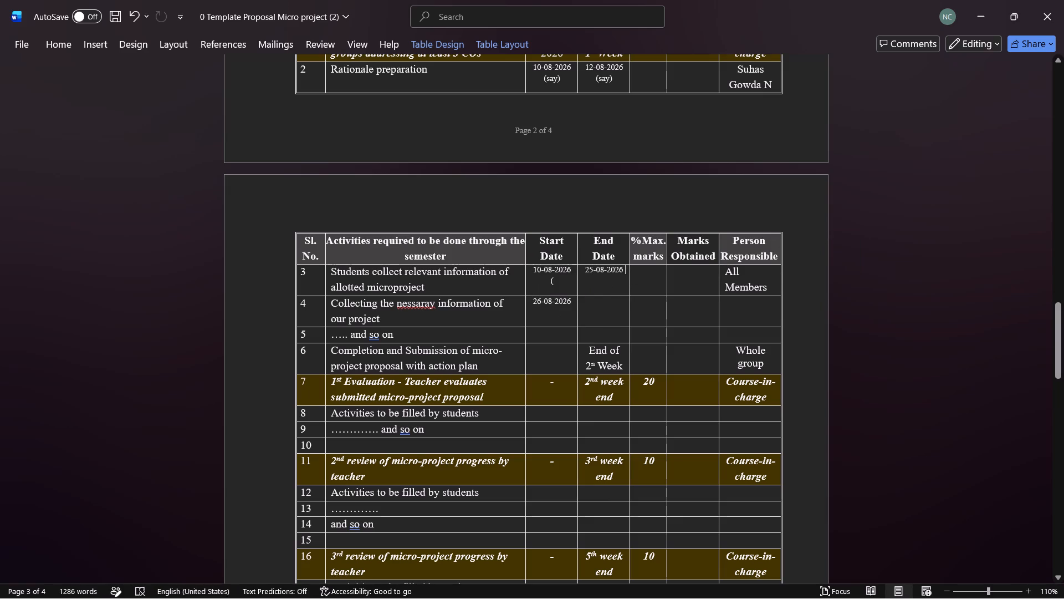
click(564, 284)
key(BackSpace)
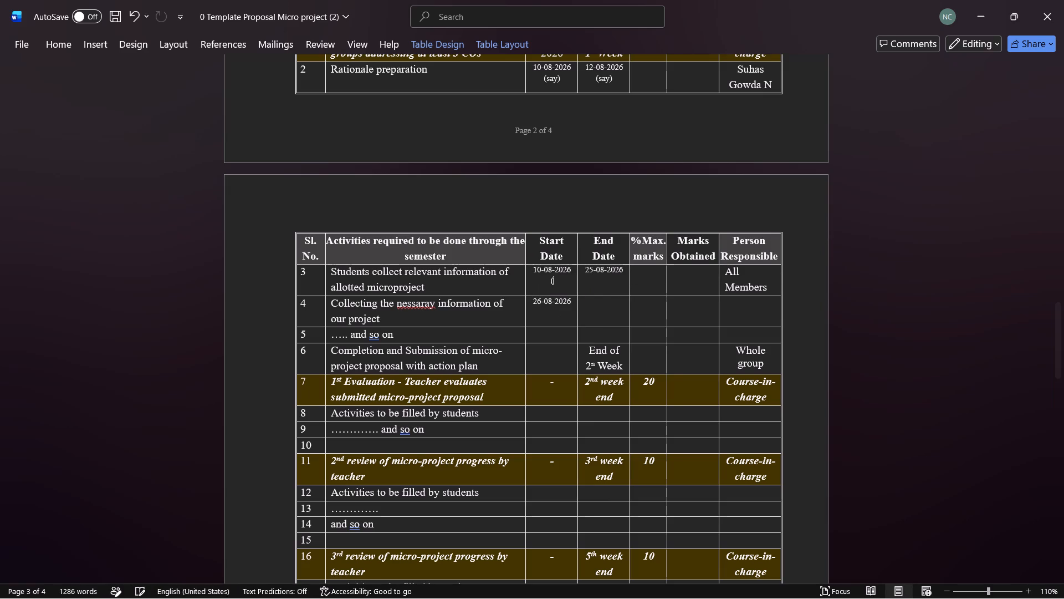
key(BackSpace)
Enter 27-08-2026 in the End Date cell of Action Plan row 4.
click(594, 307)
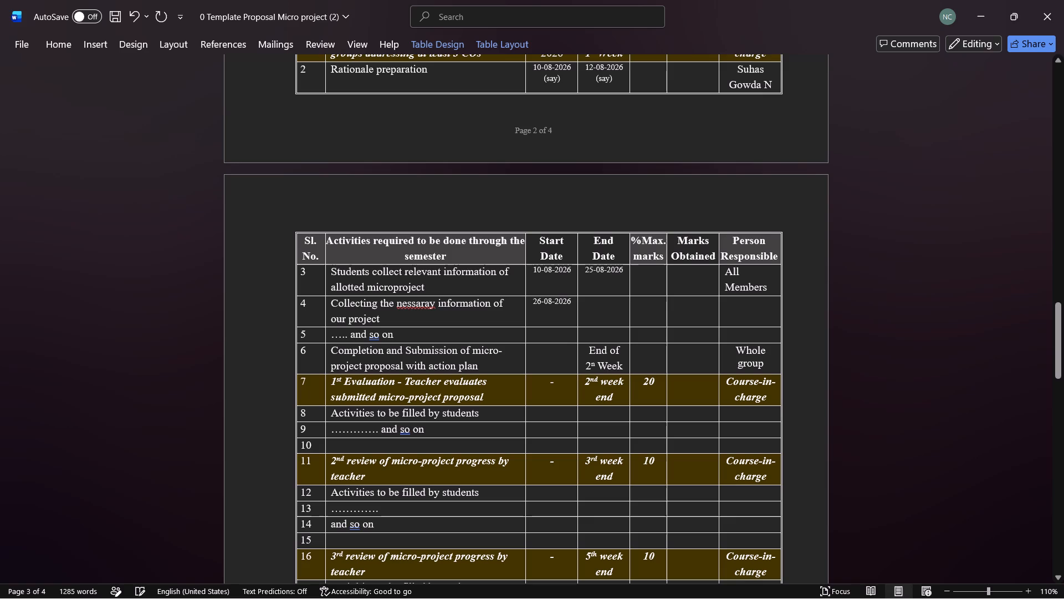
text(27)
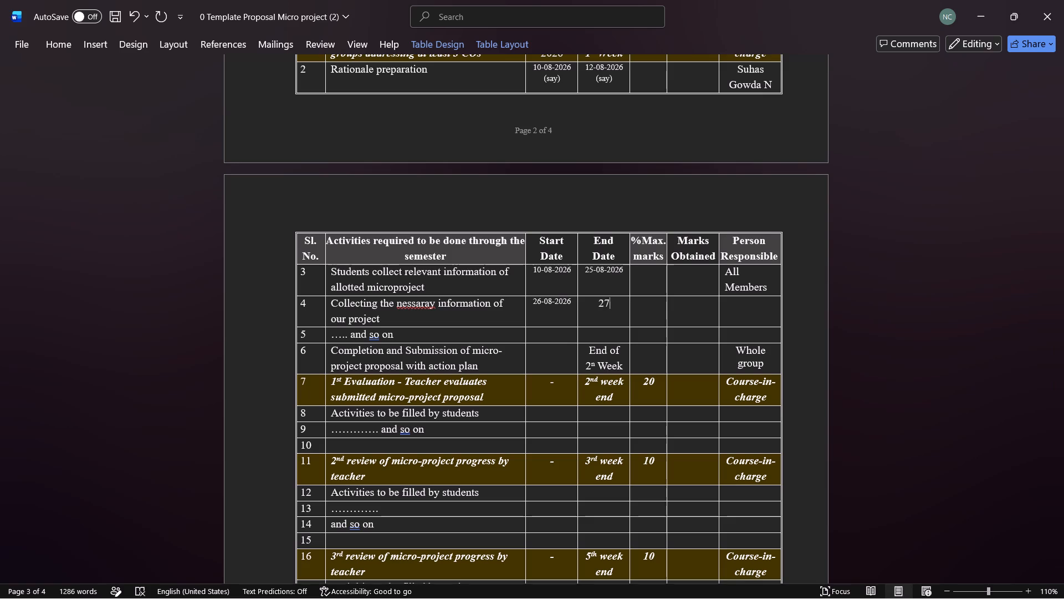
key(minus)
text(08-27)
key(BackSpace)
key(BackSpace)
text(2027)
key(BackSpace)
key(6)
Set the font size of the end date in Action Plan row 4 to 8.
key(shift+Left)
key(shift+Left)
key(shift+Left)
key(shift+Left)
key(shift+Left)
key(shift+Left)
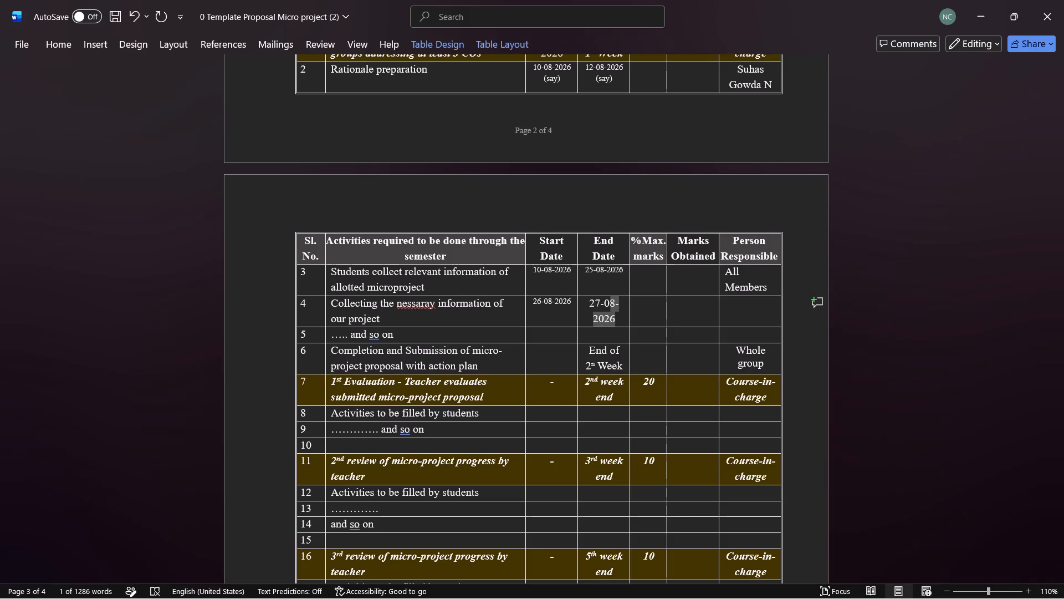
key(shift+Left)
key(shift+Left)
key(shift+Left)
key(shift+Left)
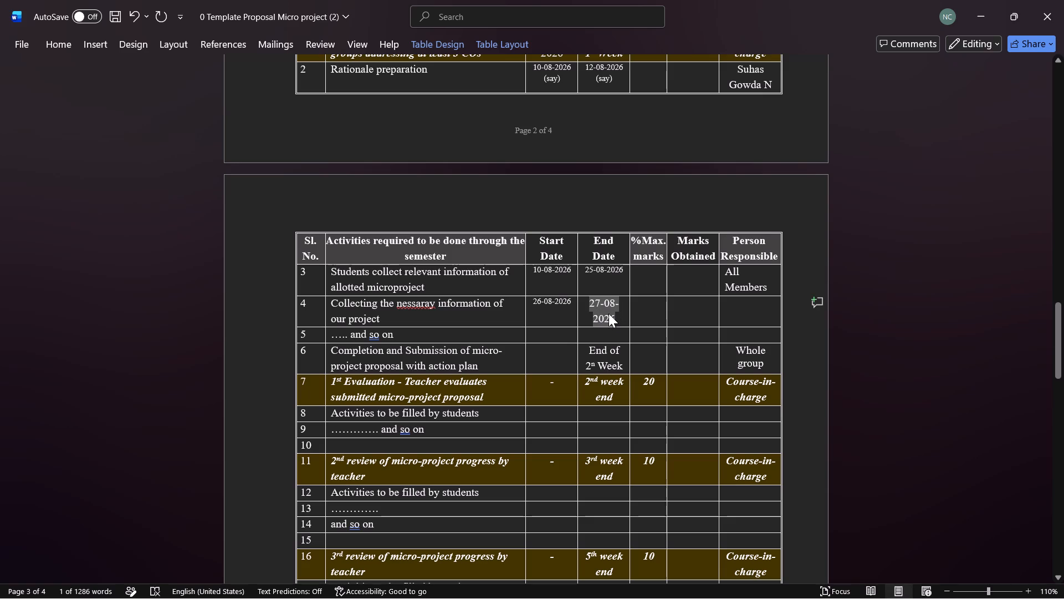
click(599, 317)
drag(618, 319, 589, 305)
click(666, 265)
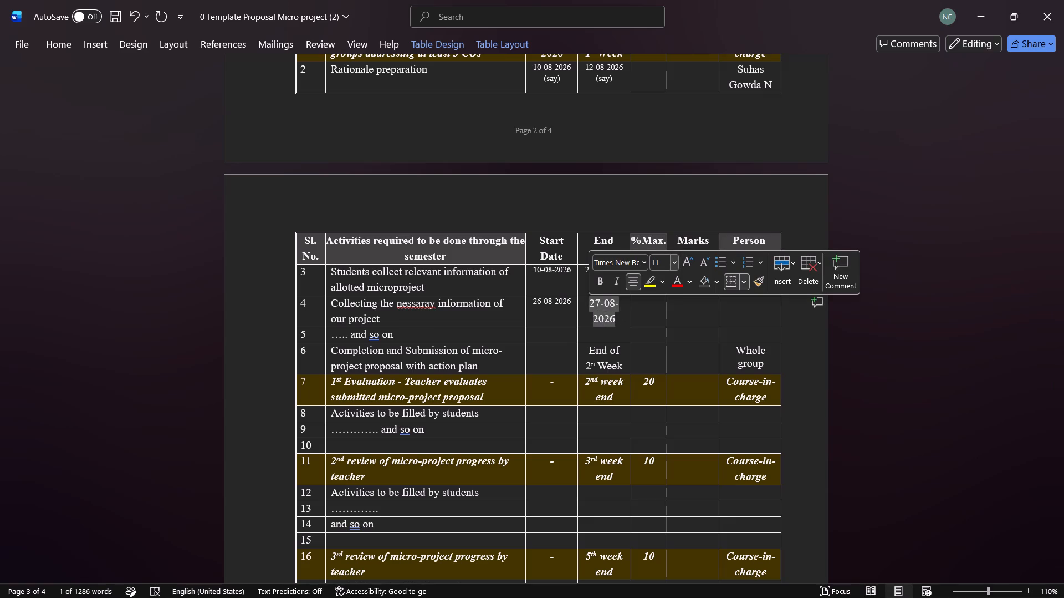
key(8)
key(Return)
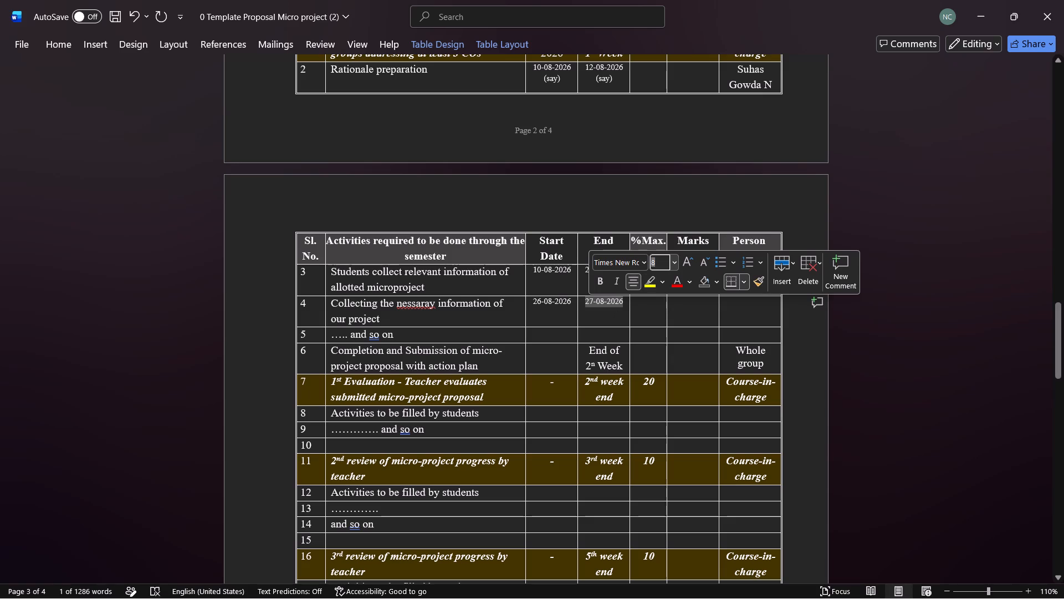
click(646, 321)
click(740, 316)
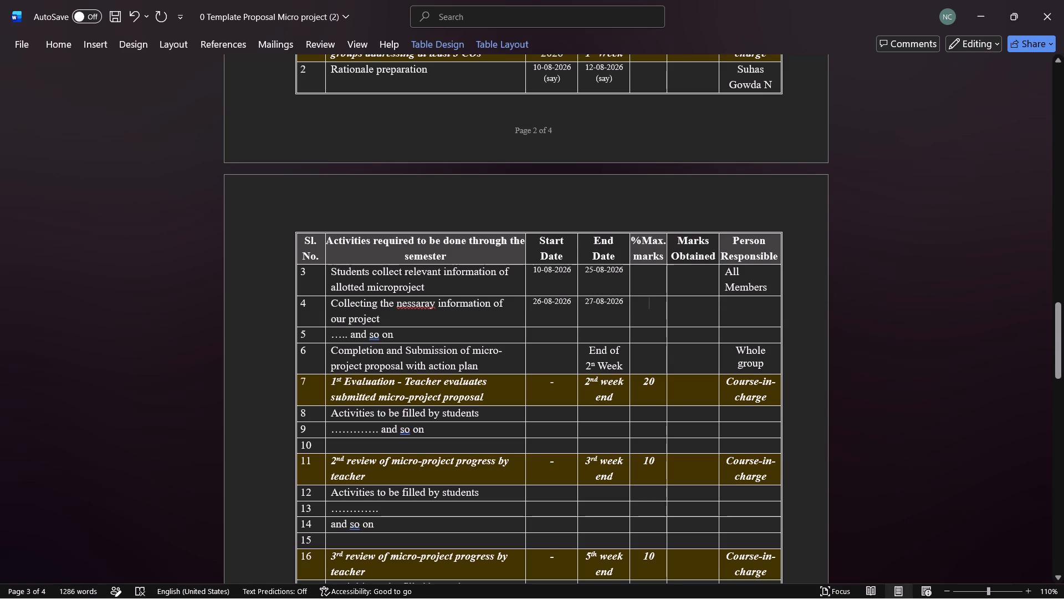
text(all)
drag(766, 287, 724, 272)
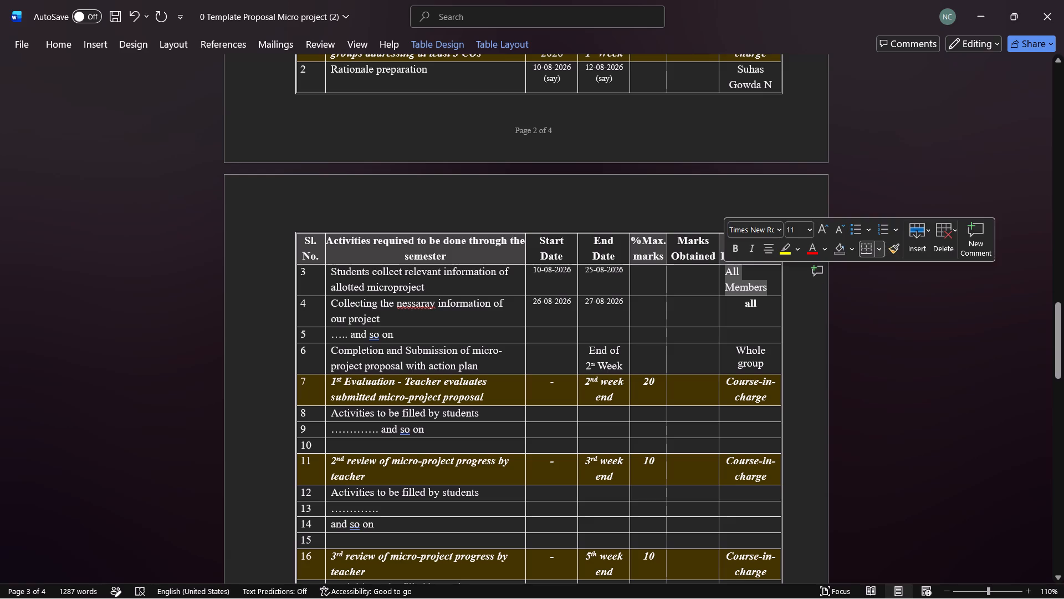
key(ctrl+c)
click(763, 314)
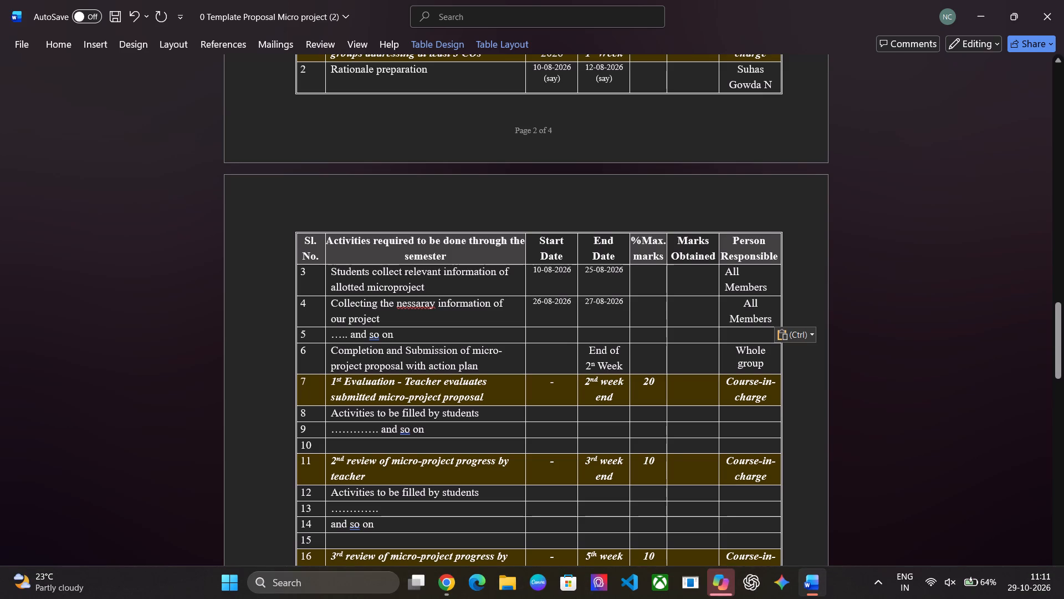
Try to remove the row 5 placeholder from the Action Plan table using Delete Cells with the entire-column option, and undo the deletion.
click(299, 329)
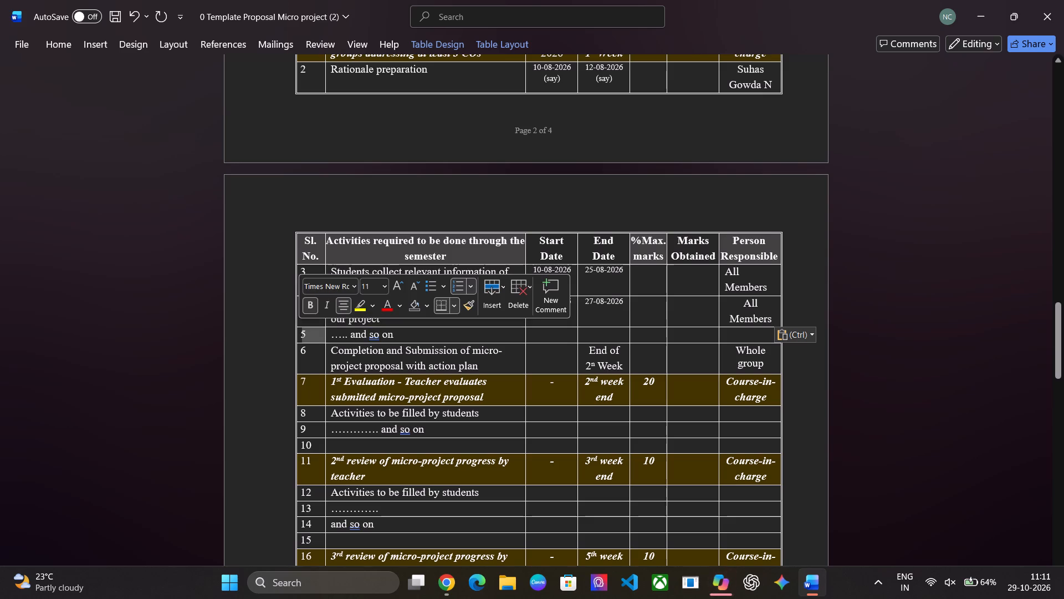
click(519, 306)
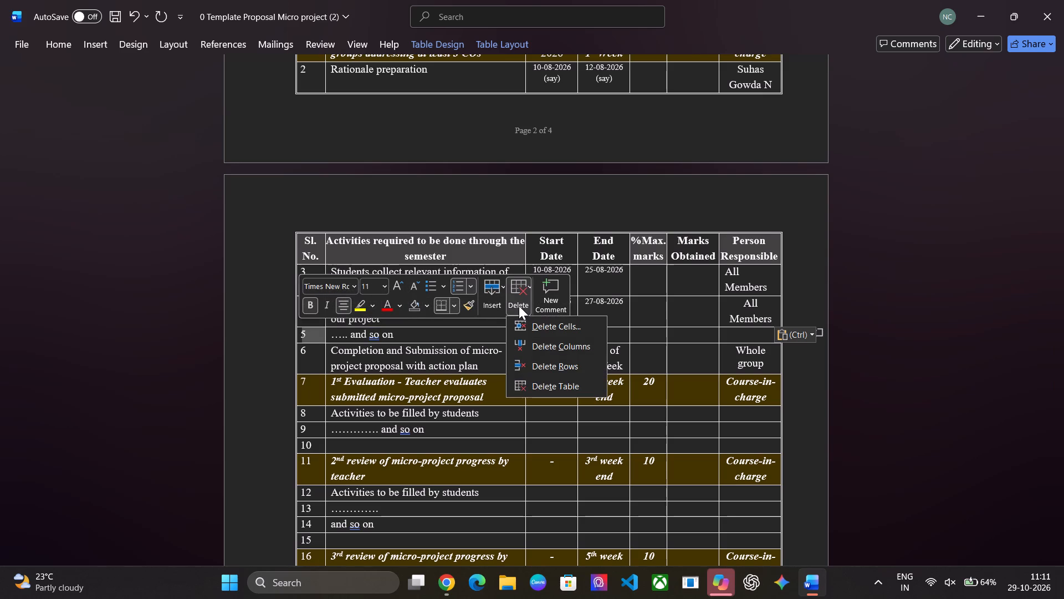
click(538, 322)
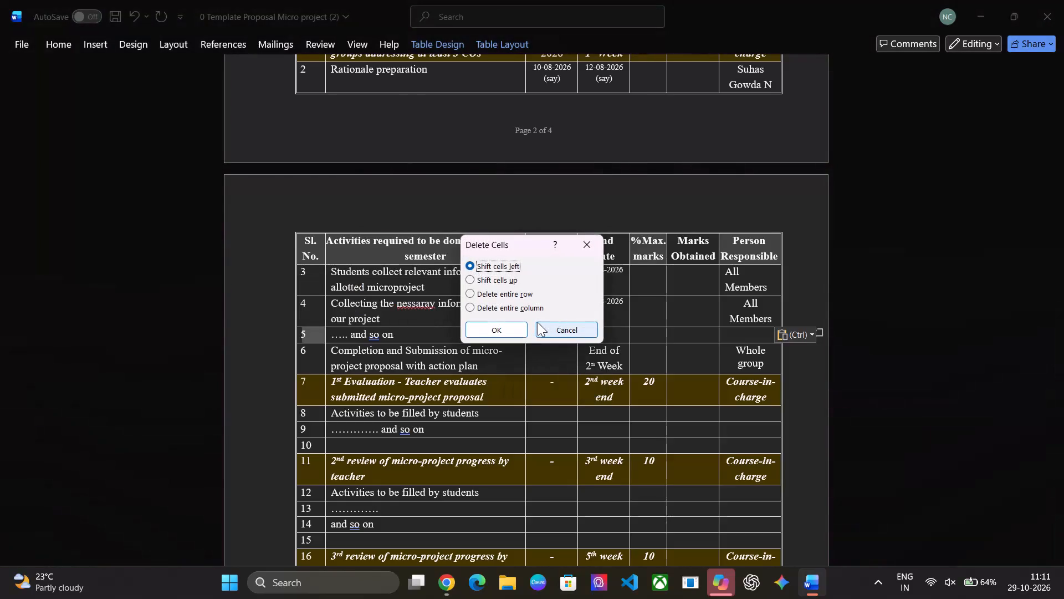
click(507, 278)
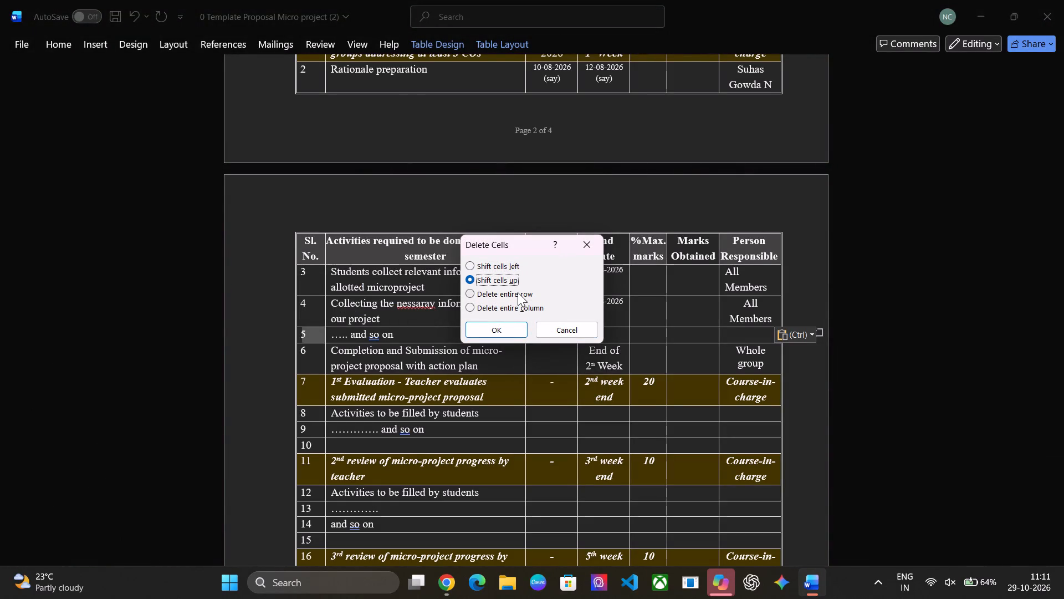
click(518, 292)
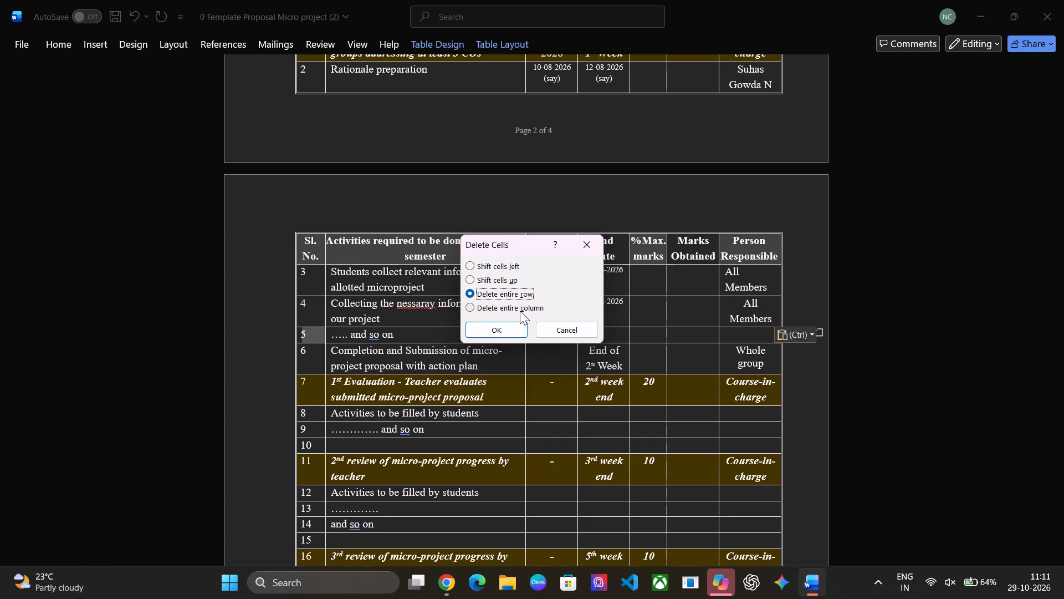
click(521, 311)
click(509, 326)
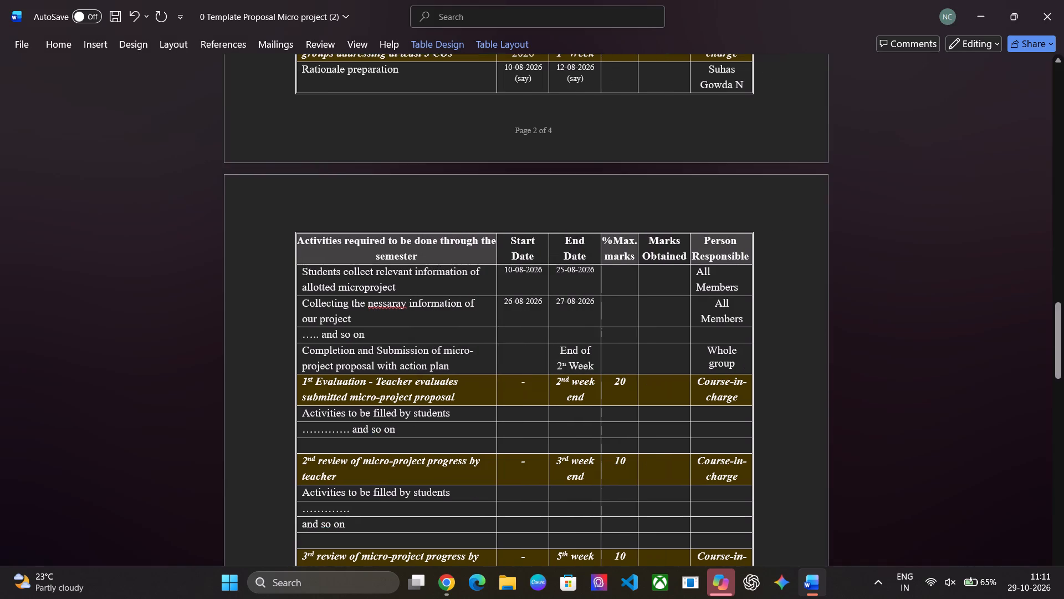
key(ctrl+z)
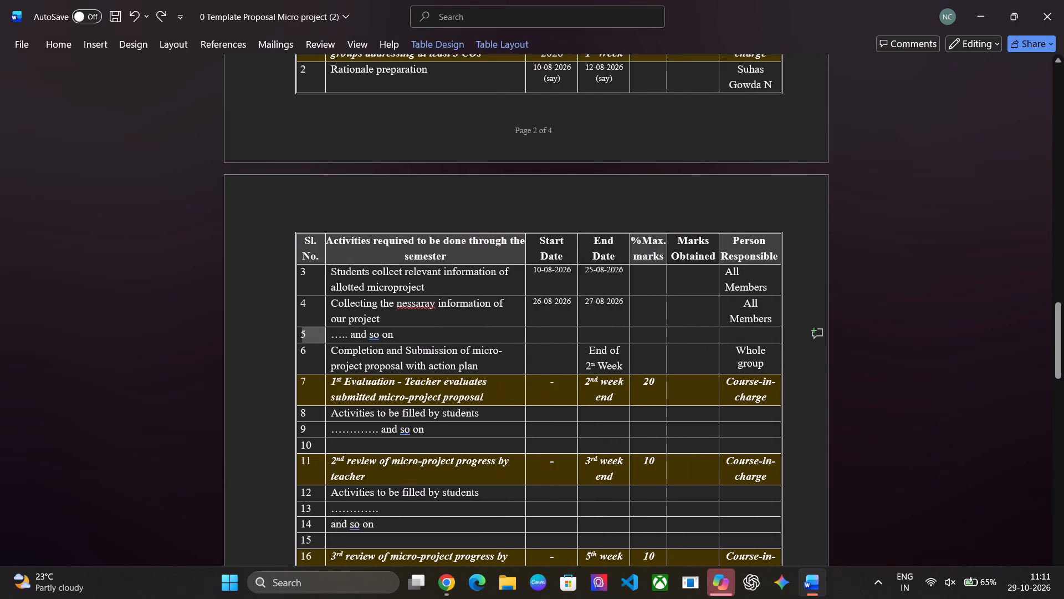
Delete the entire "….. and so on" placeholder row 5 from the Action Plan table.
drag(303, 334, 432, 327)
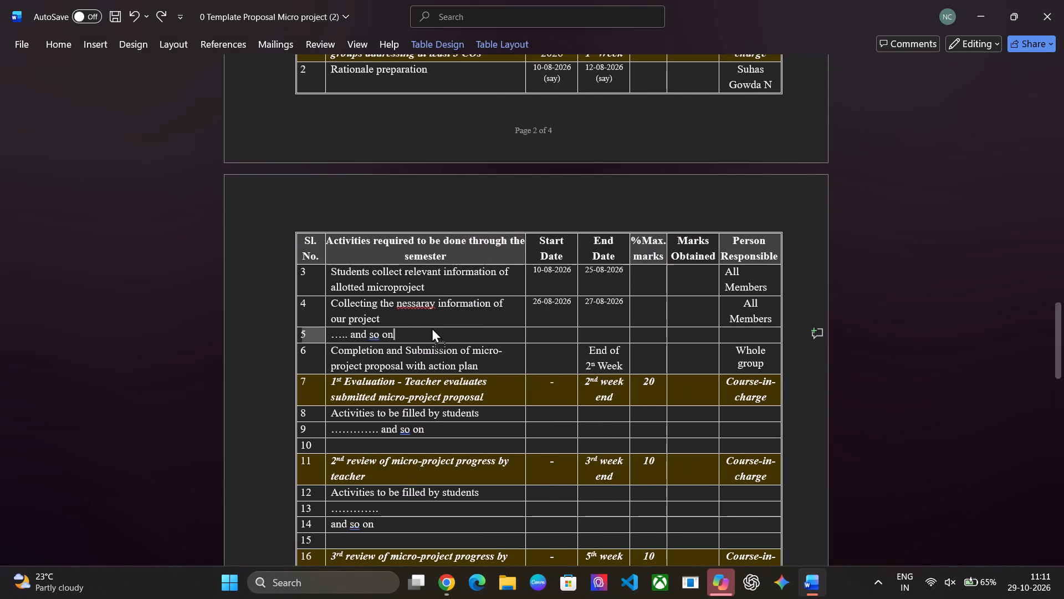
drag(432, 327, 754, 332)
click(754, 332)
drag(754, 332, 653, 339)
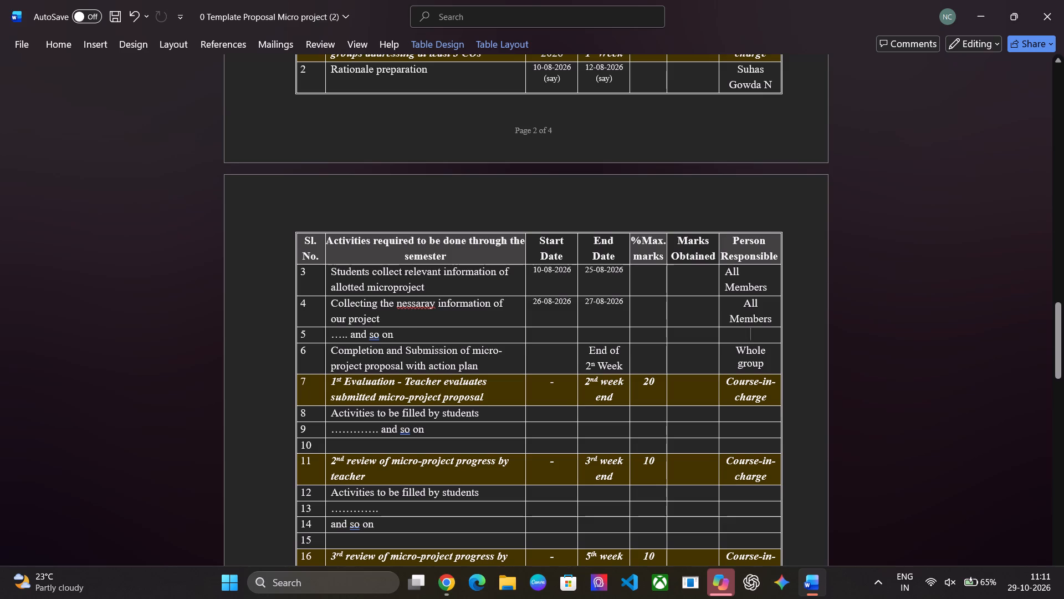
drag(653, 339, 308, 336)
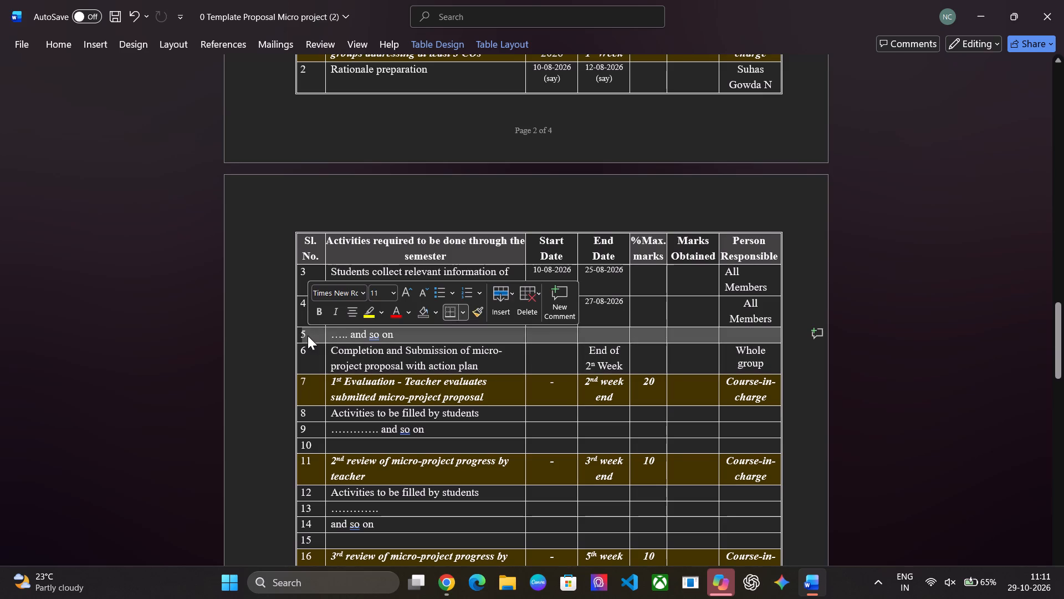
key(BackSpace)
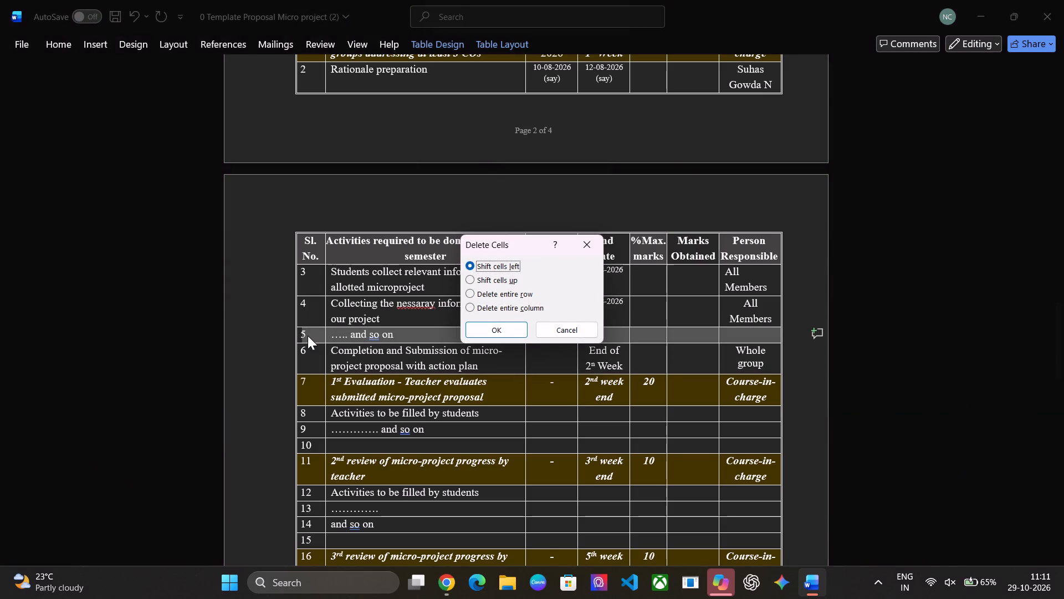
click(516, 293)
click(500, 331)
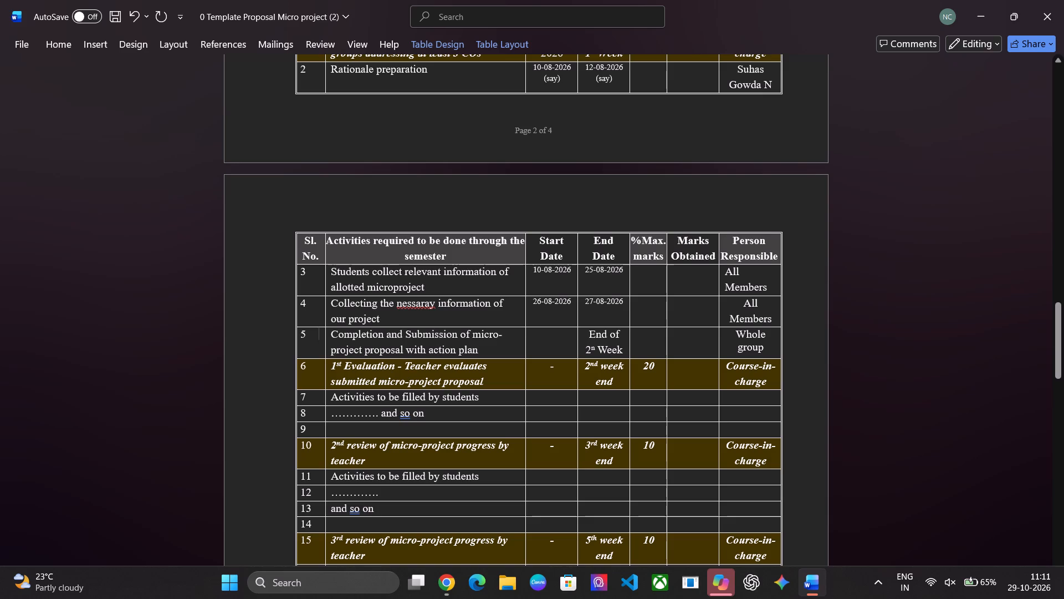
Look through the proposal's methodology, the remaining Action Plan rows and the draft activity list after the resources table.
scroll(596, 392, right, 1)
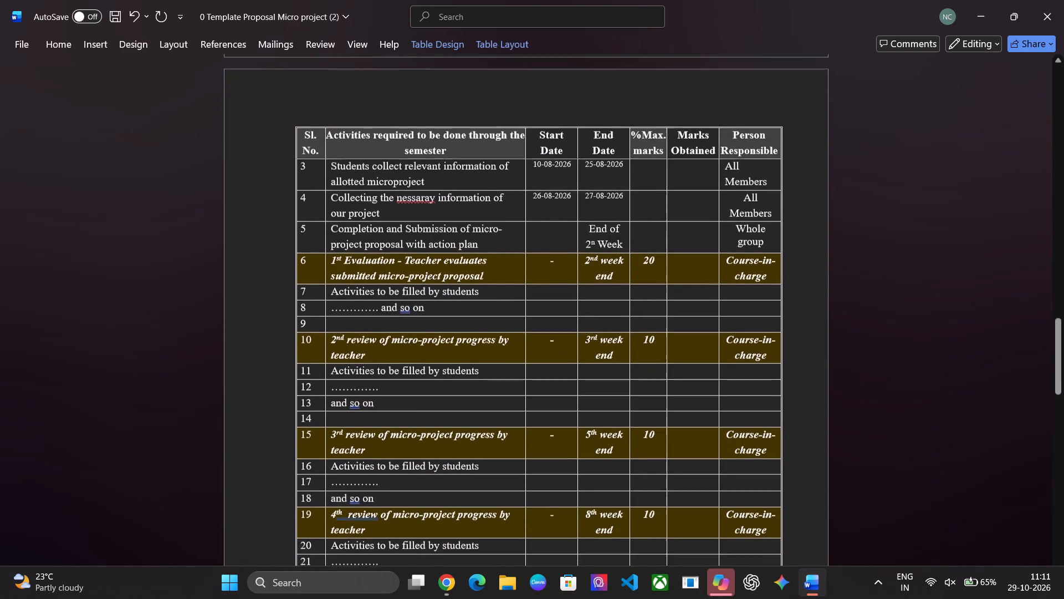
scroll(596, 392, right, 1)
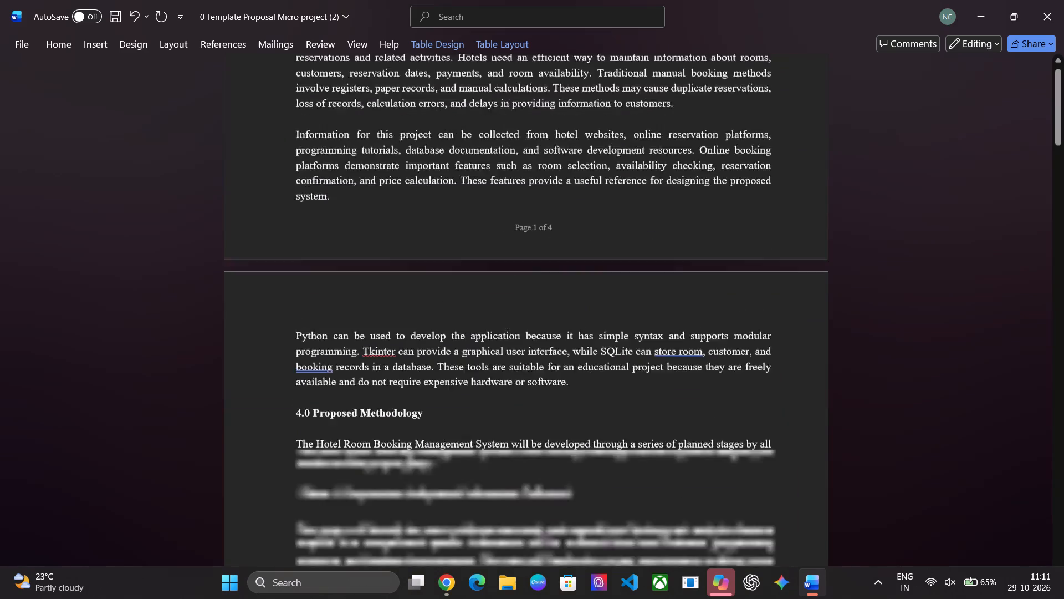
scroll(596, 392, right, 4)
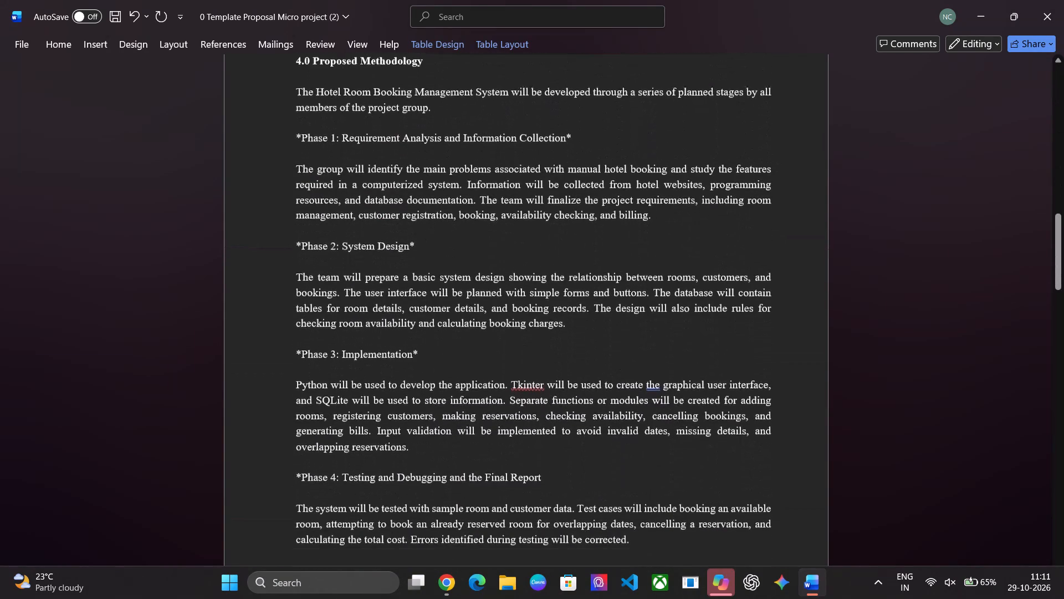
scroll(596, 392, right, 2)
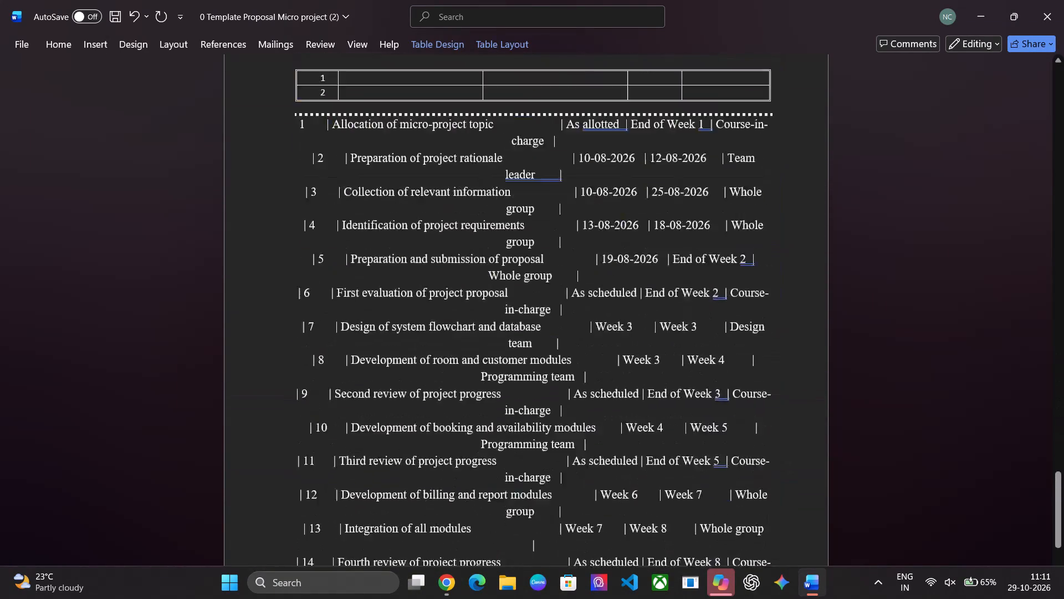
scroll(596, 392, right, 1)
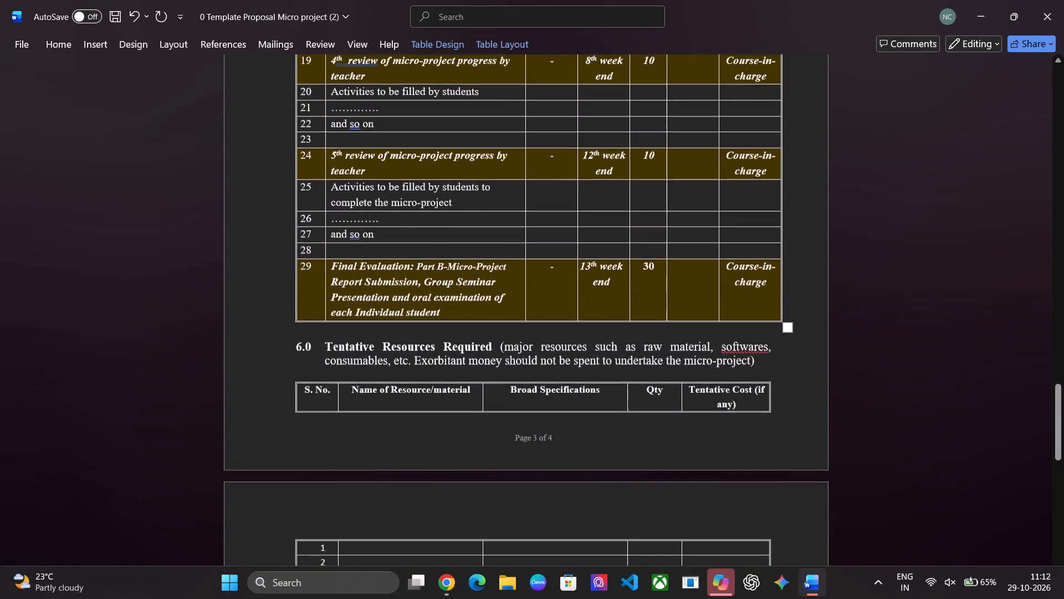
scroll(596, 392, up, 3)
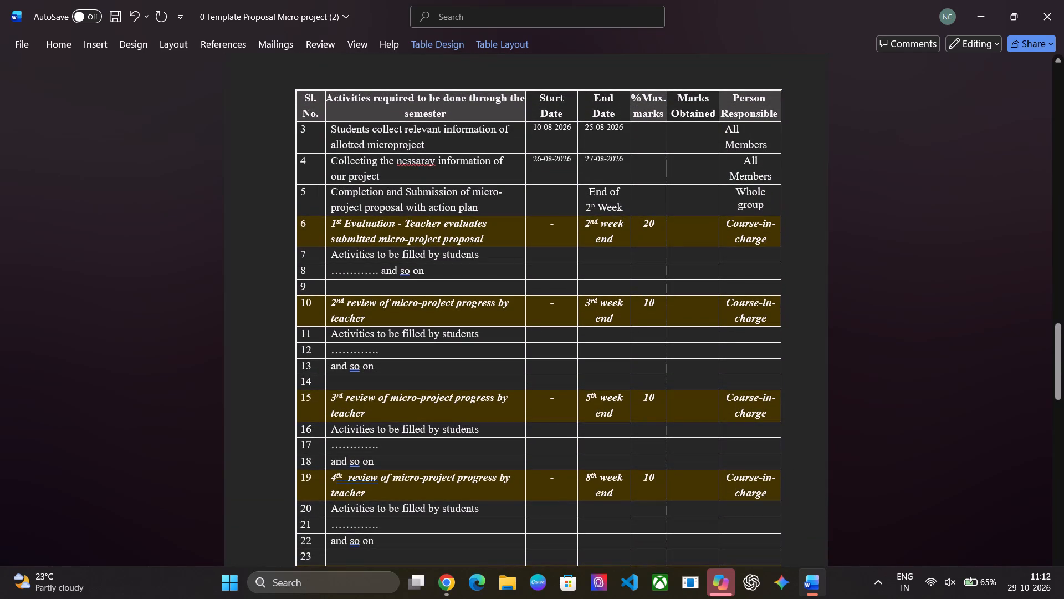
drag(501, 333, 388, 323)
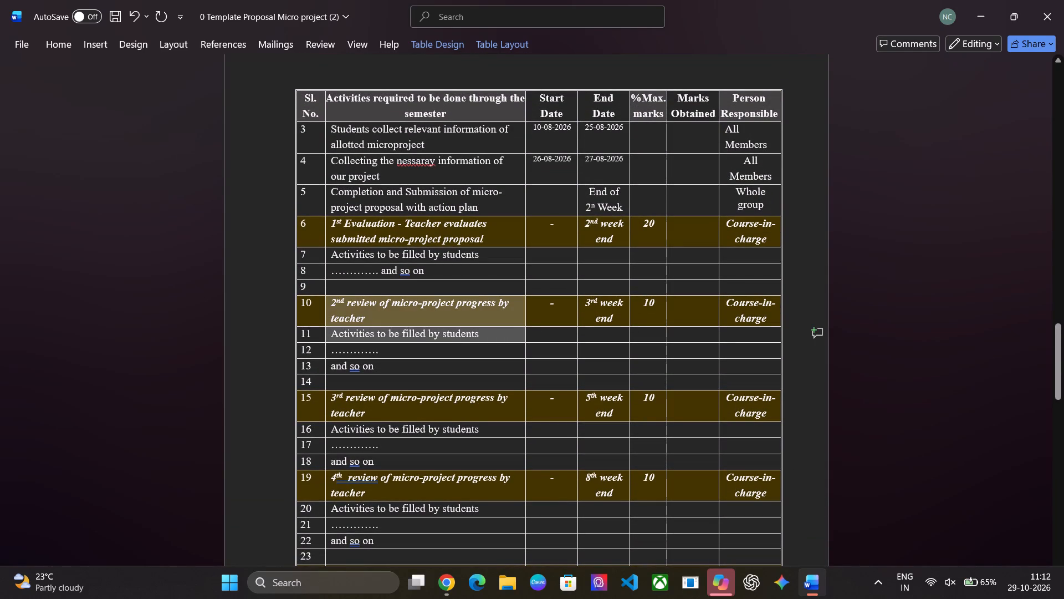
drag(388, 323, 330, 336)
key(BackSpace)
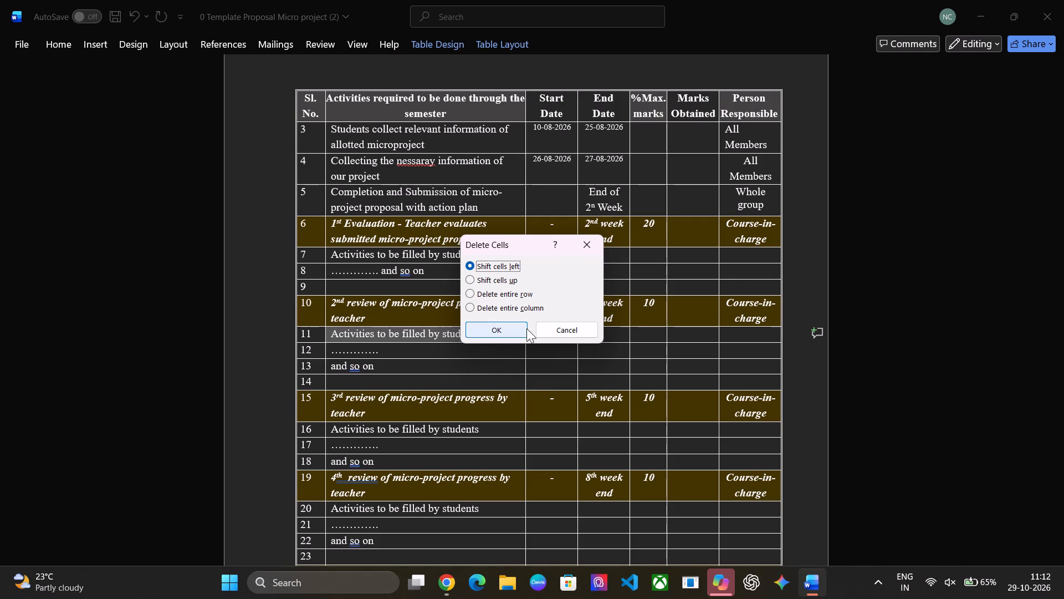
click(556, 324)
Clear the placeholder text "Activities to be filled by students" from row 7 of the Action Plan table.
scroll(461, 267, up, 1)
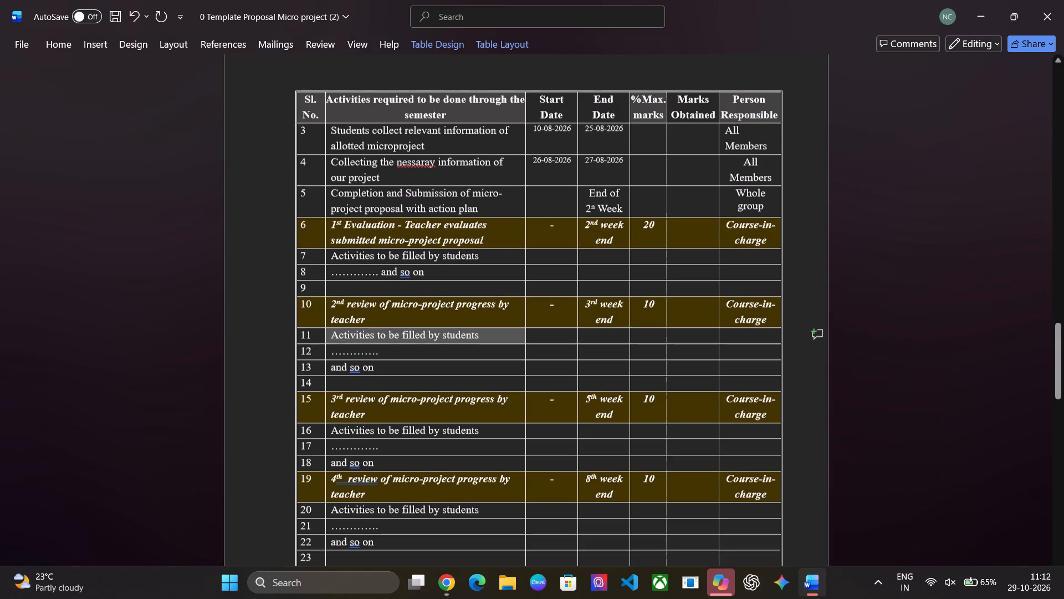
drag(490, 266, 350, 268)
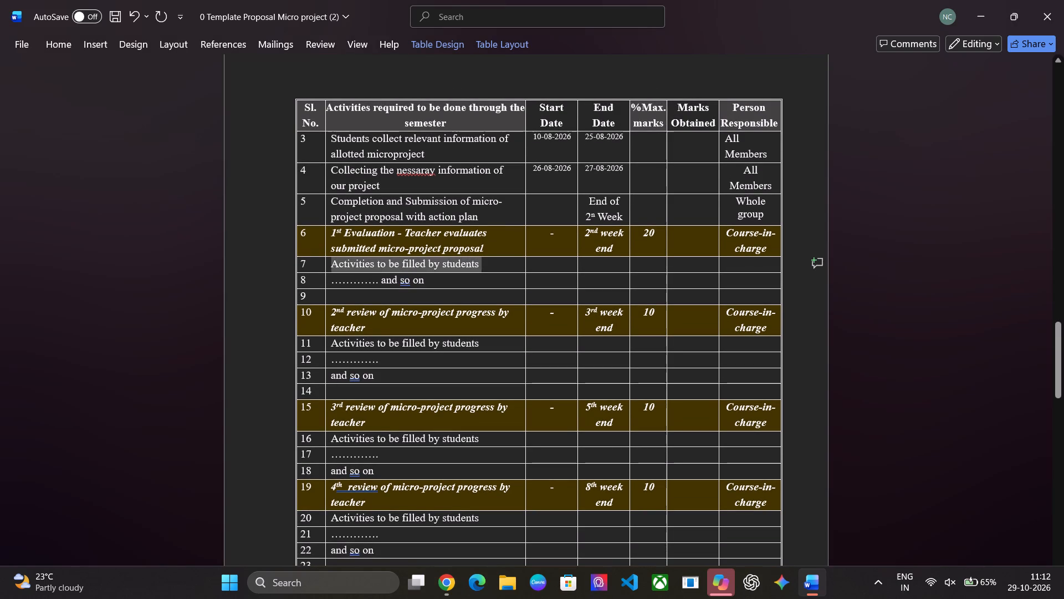
drag(350, 268, 346, 269)
key(BackSpace)
key(backslash)
Clear the placeholder text "…………. and so on" from the activity cell of Action Plan row 8.
key(Down)
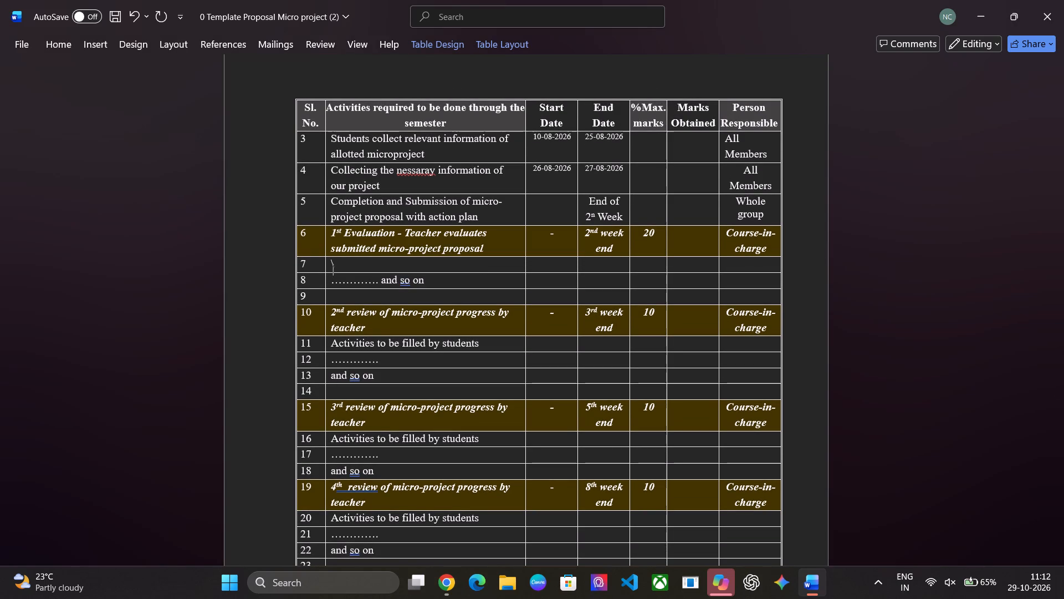
key(shift+Right)
key(shift+Right)
key(shift+Right)
key(shift+Right)
key(shift+Right)
key(shift+Right)
key(shift+Right)
key(shift+Right)
key(shift+Right)
key(shift+Right)
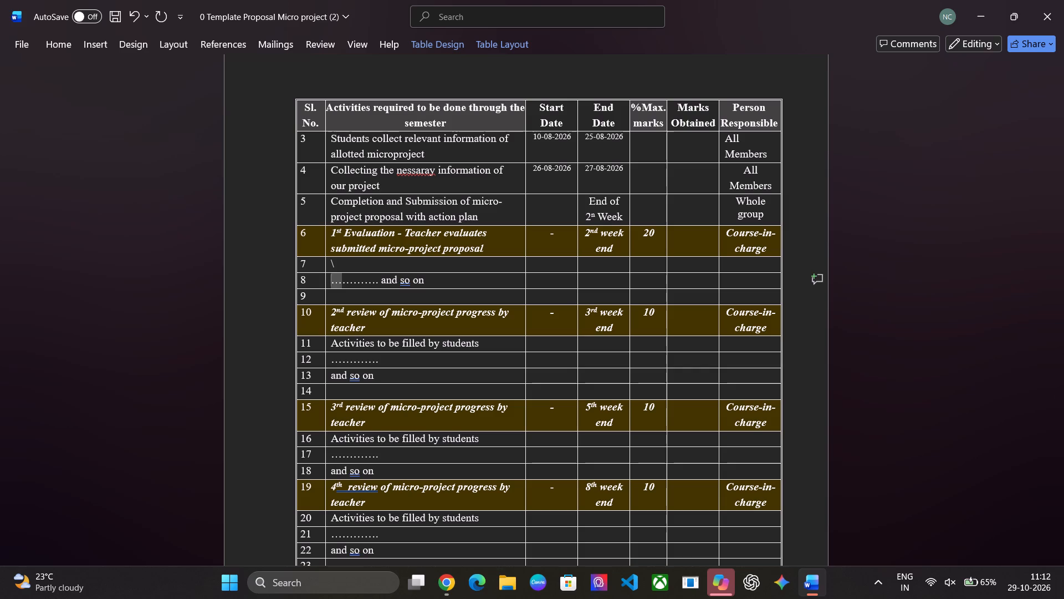
key(shift+Right)
key(shift+Right)
key(shift+Right)
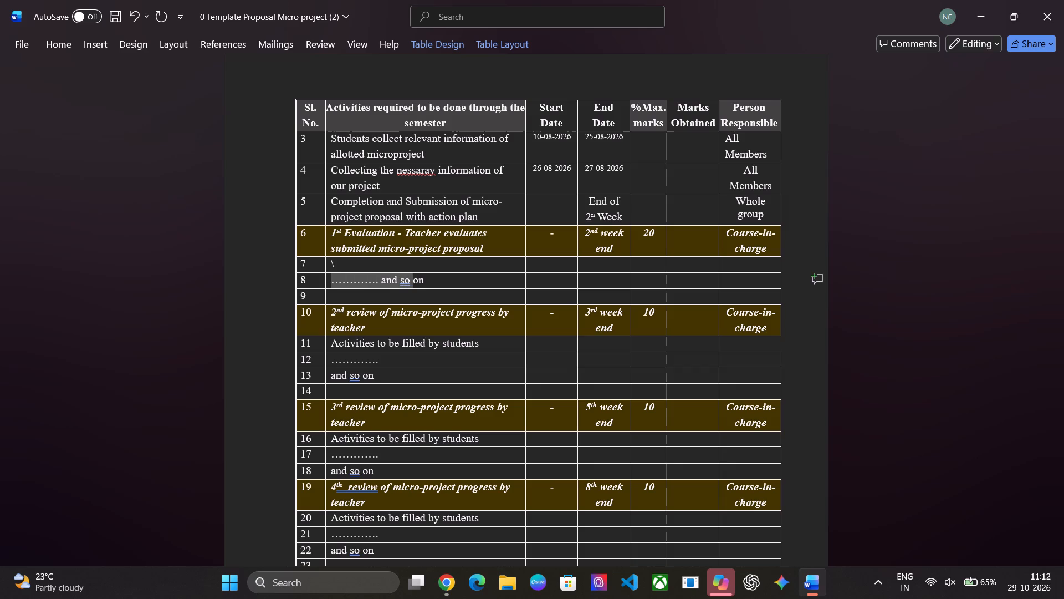
key(shift+Right)
key(shift+Right)
key(BackSpace)
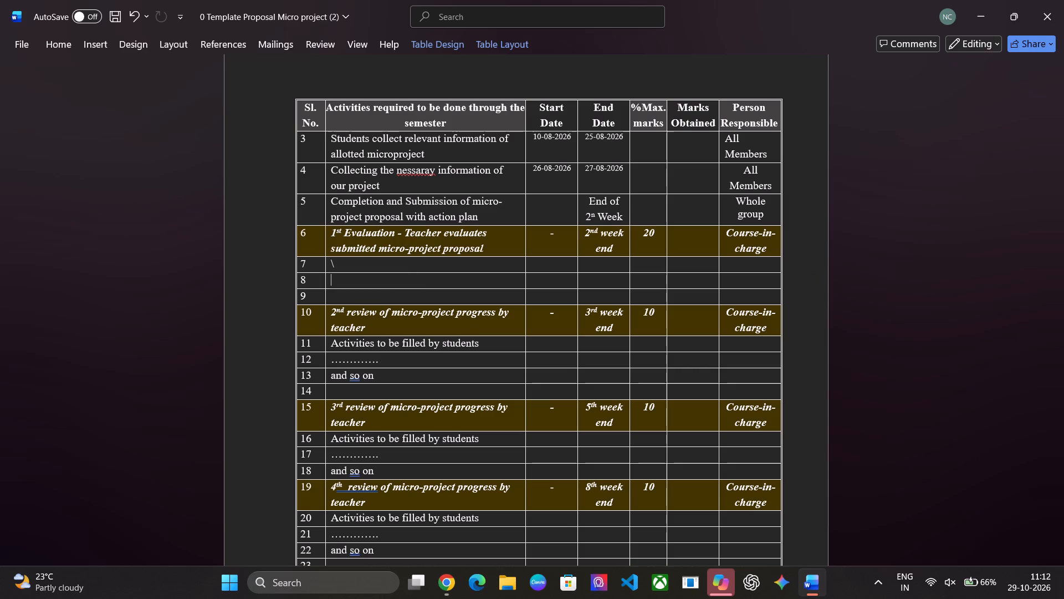
Remove the stray backslash from the activity cell of Action Plan row 7.
key(Up)
key(Right)
key(BackSpace)
Copy "Design of system flowchart and database" from item 7 of the draft activity list into the activity cell of Action Plan row 7.
scroll(402, 357, down, 4)
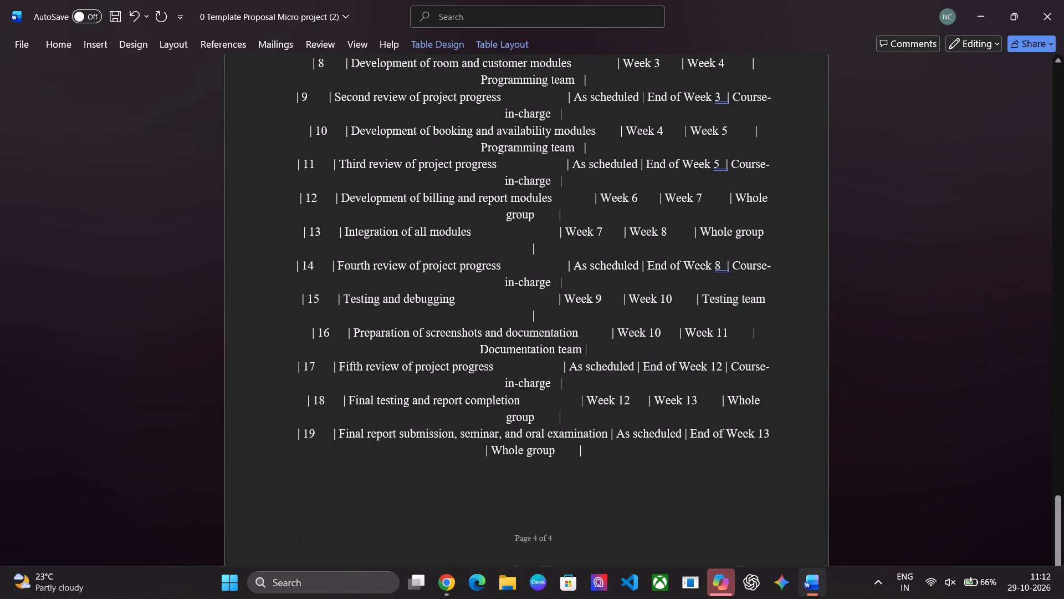
scroll(368, 126, up, 2)
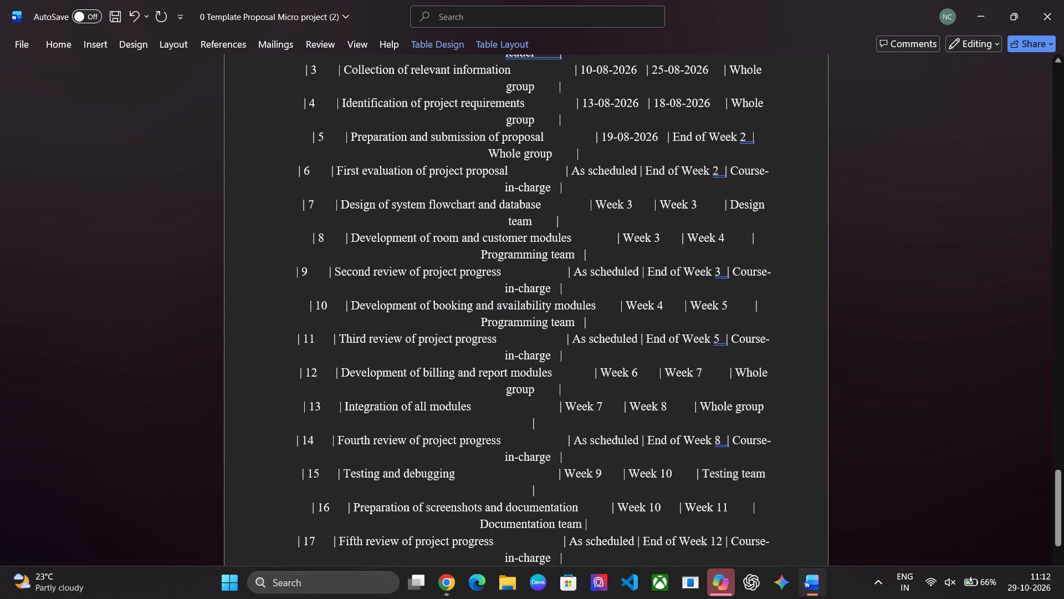
drag(339, 202, 487, 184)
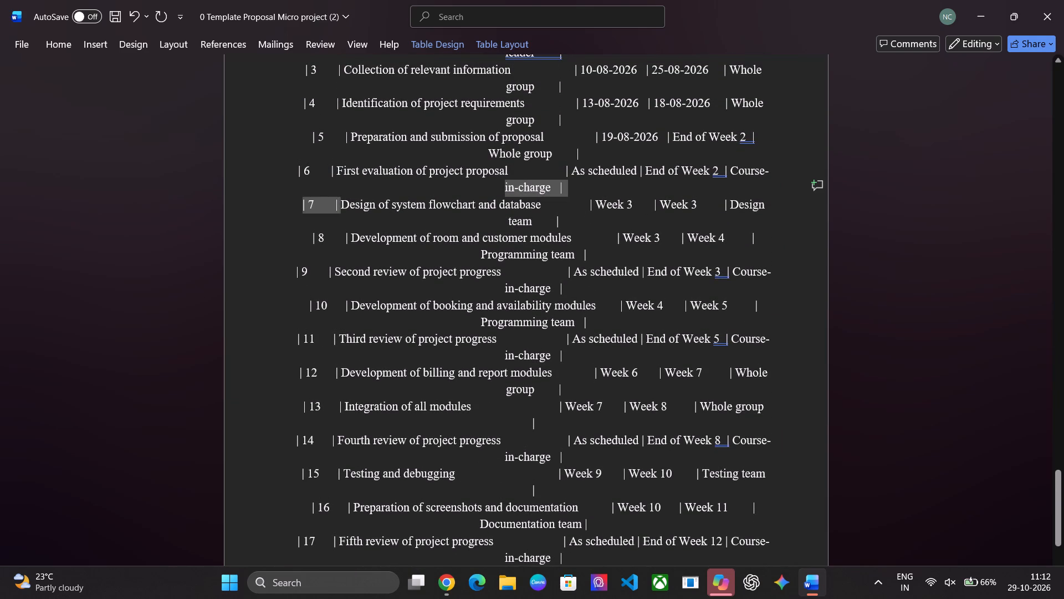
drag(487, 184, 545, 205)
key(ctrl+c)
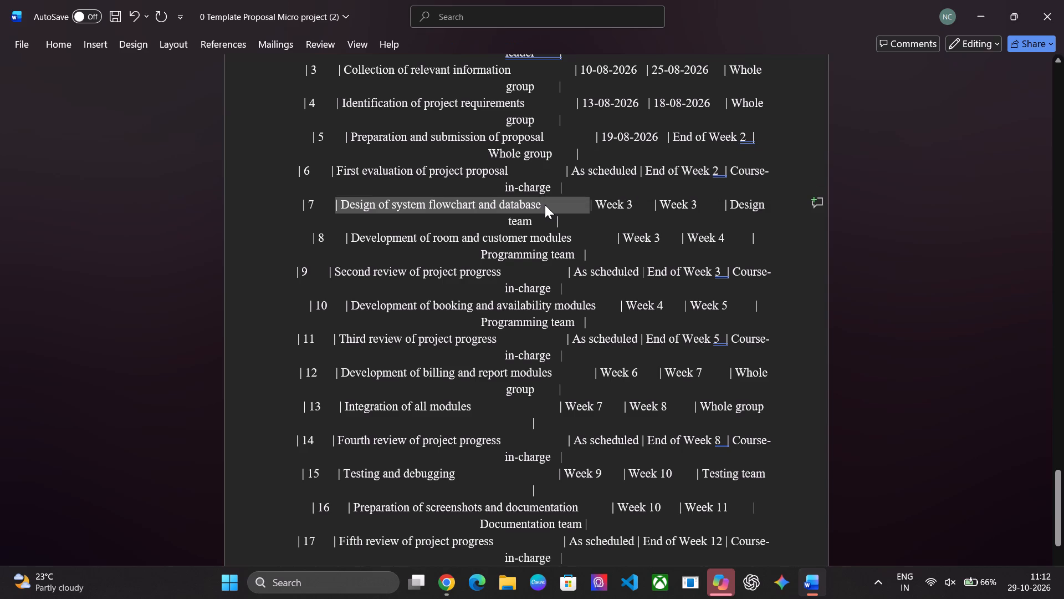
scroll(384, 227, up, 3)
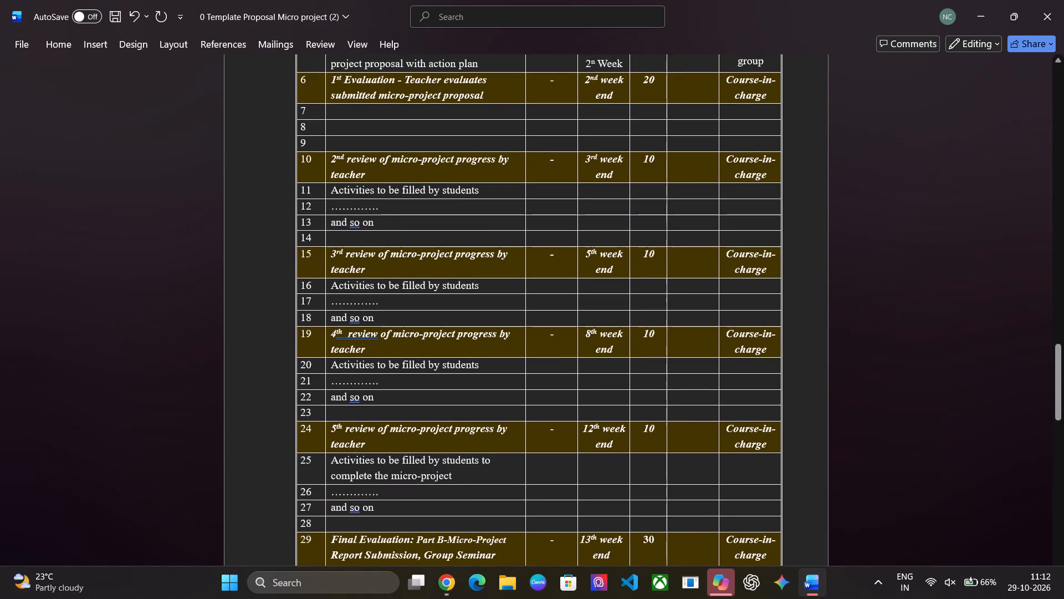
click(338, 108)
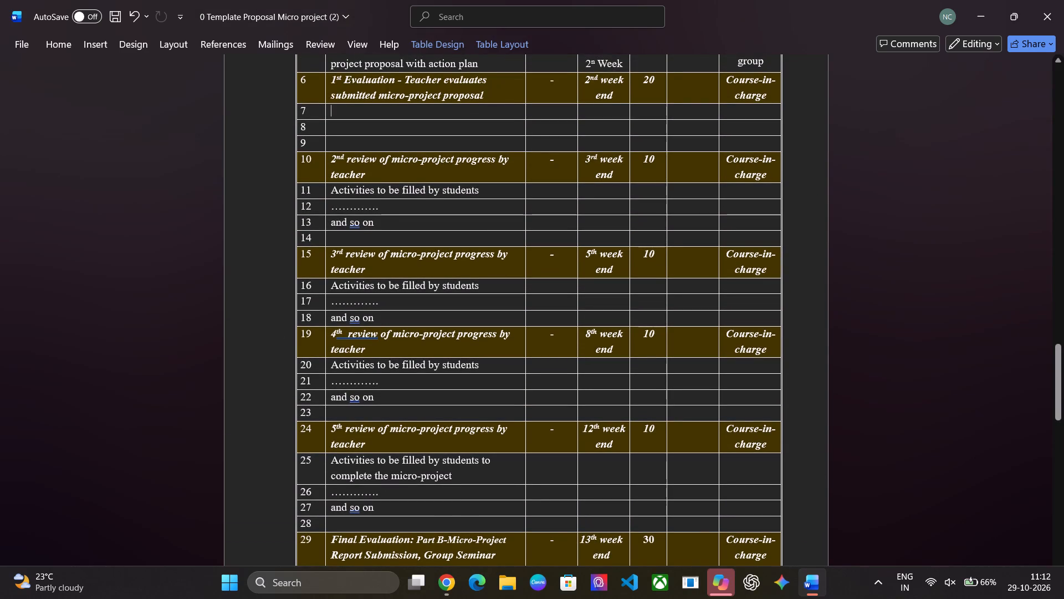
key(ctrl+v)
Set the font size of the activity text "Design of system flowchart and database" in Action Plan row 7 to 9.
drag(375, 130, 340, 114)
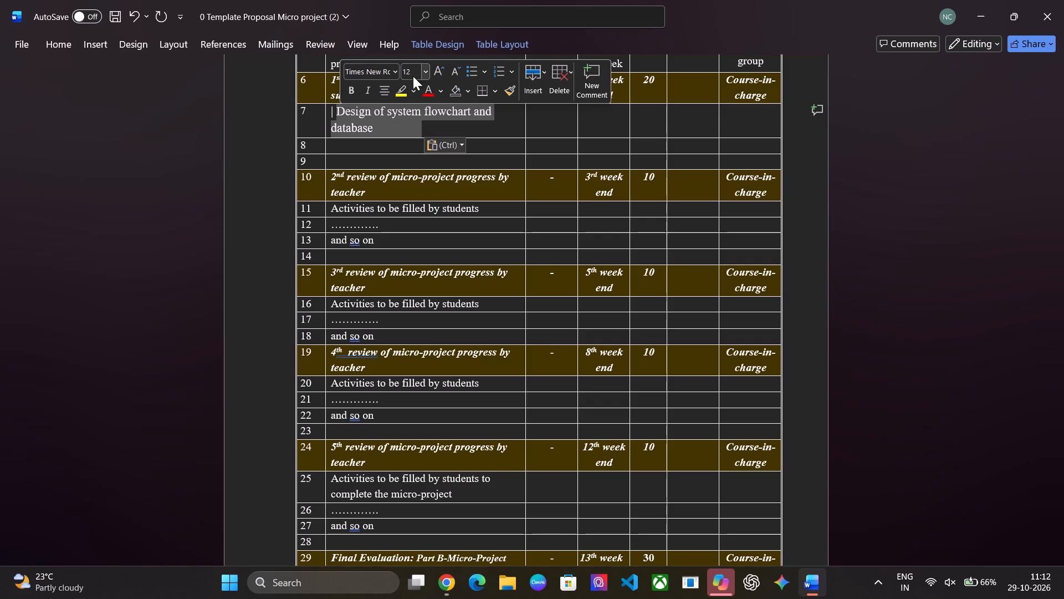
click(424, 75)
click(418, 103)
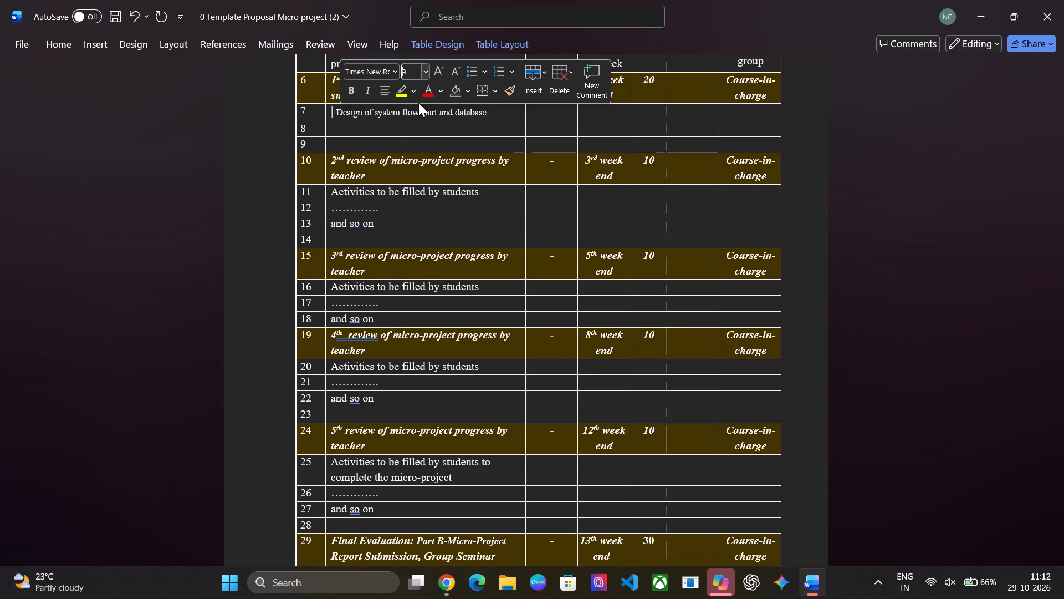
Set the font size of the activity text "Design of system flowchart and database" in Action Plan row 7 to 10.
click(426, 73)
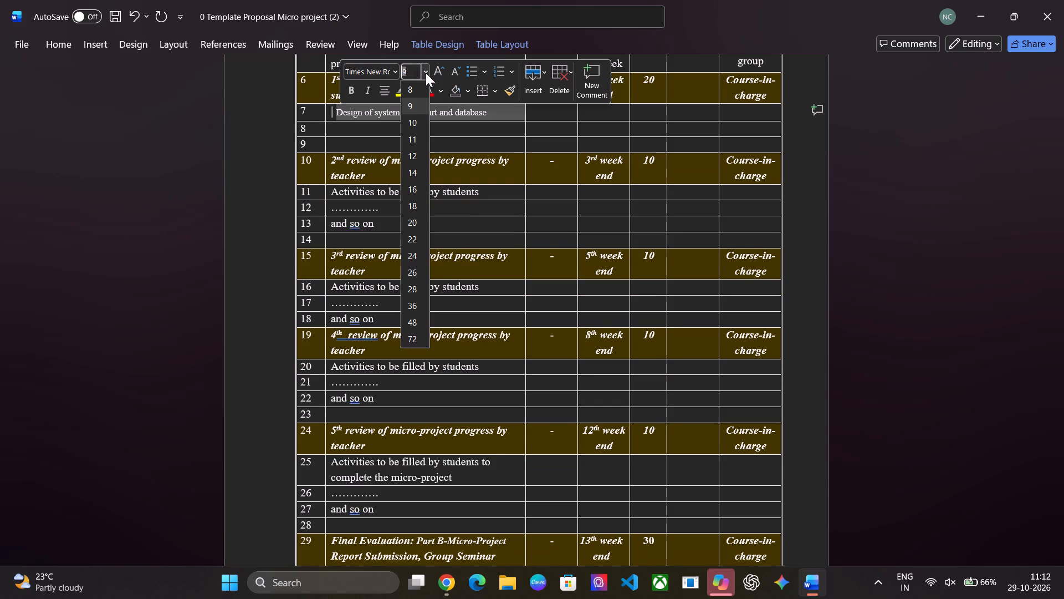
click(418, 120)
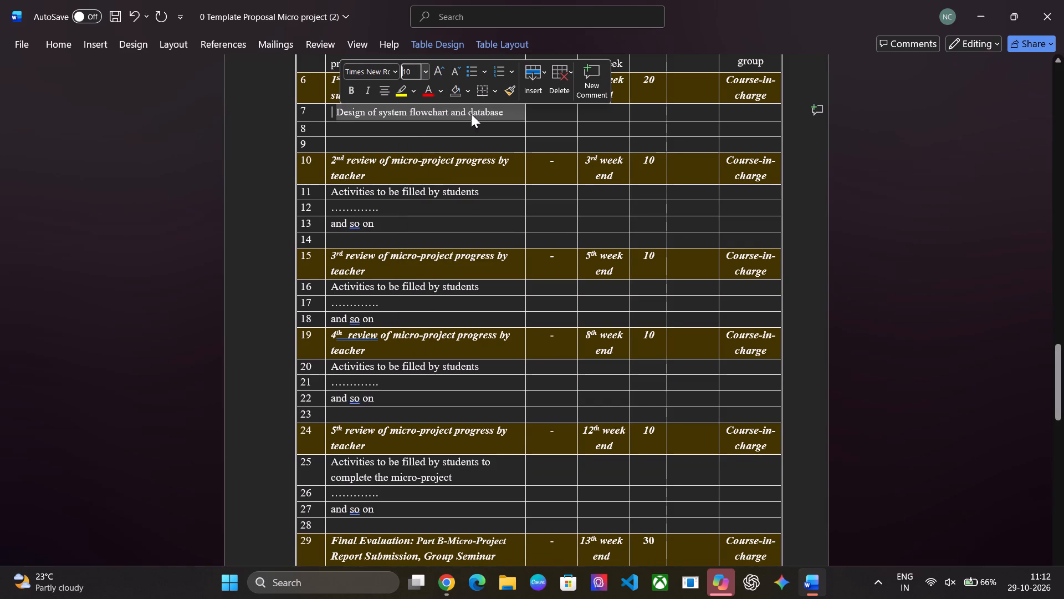
Select the item 8 text "Development of room and customer modules" in the draft activity list for the activity cell of Action Plan row 8.
click(429, 124)
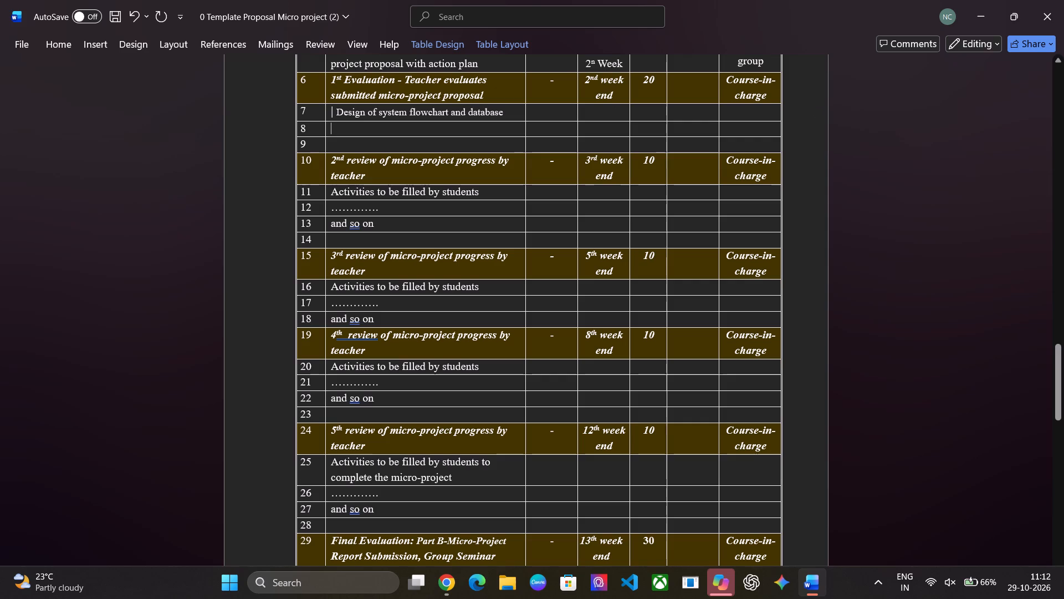
scroll(429, 124, down, 4)
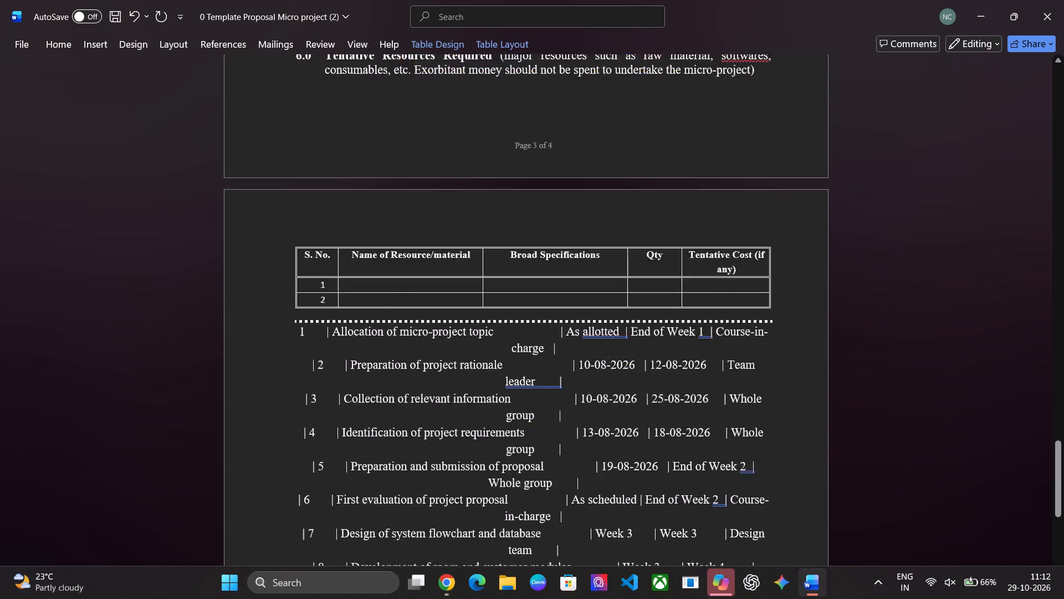
scroll(429, 124, down, 3)
scroll(401, 294, down, 1)
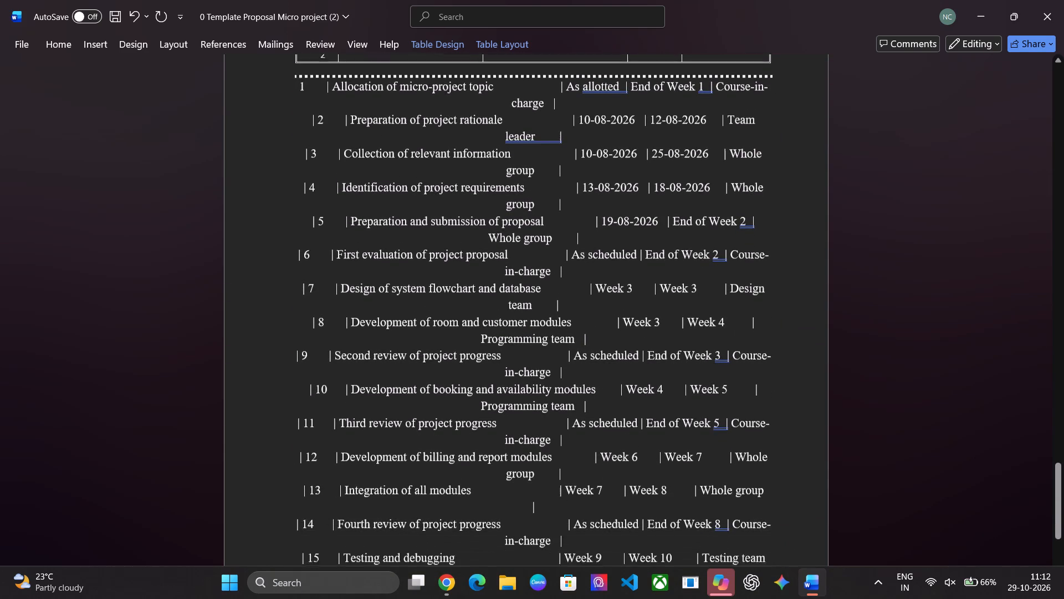
scroll(401, 294, down, 1)
drag(349, 304, 570, 329)
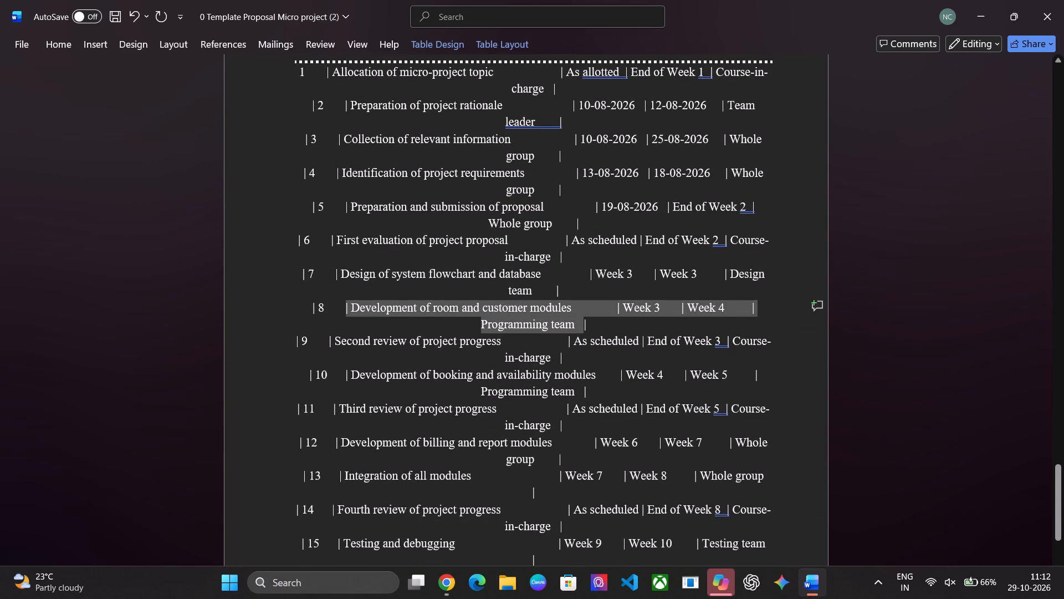
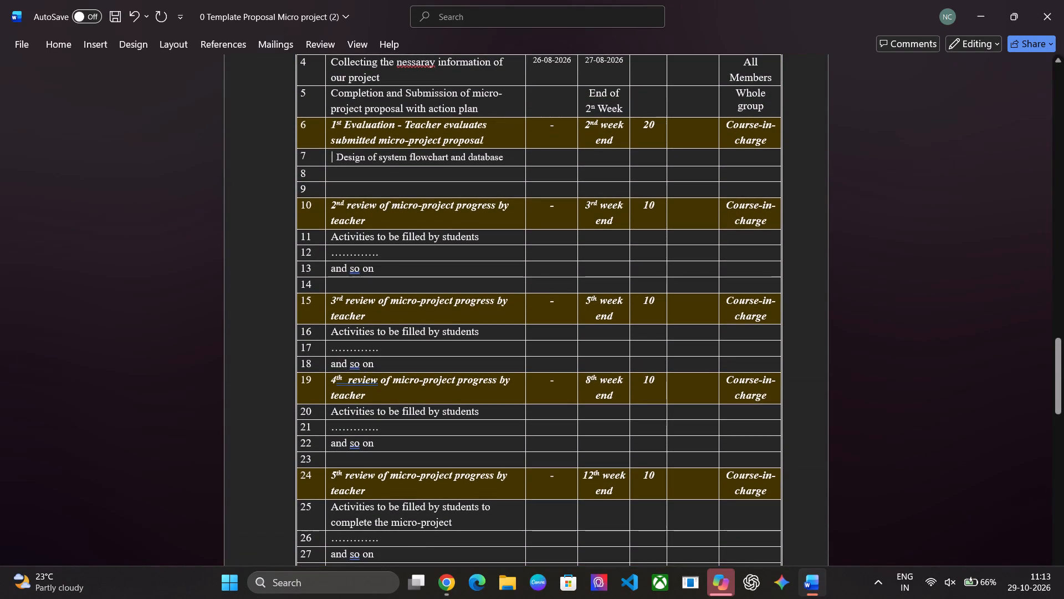
Paste "Development of room and customer modules" into the activity cell of Action Plan row 8.
click(357, 174)
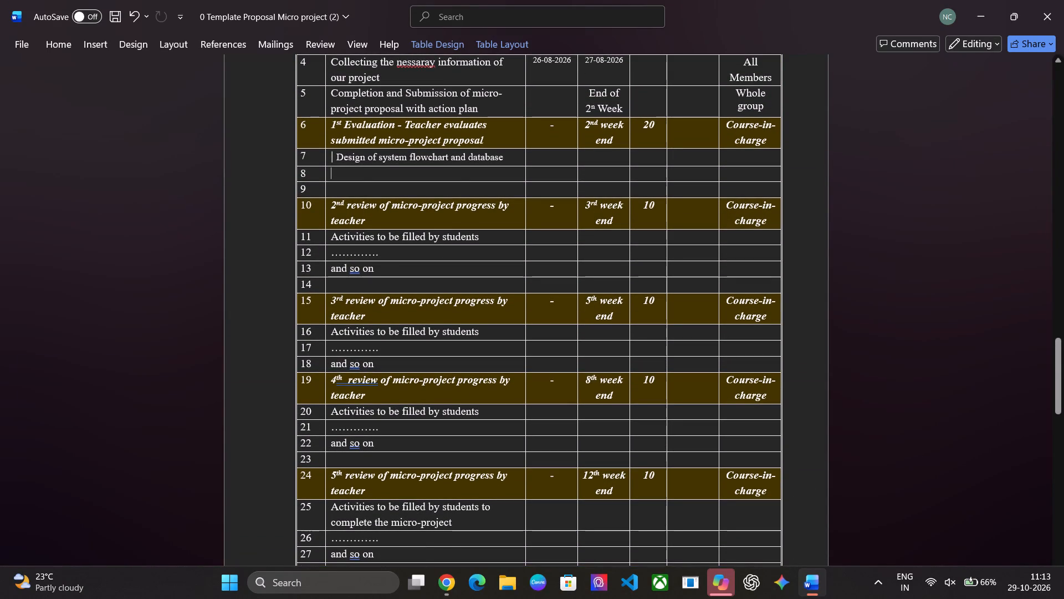
key(ctrl+v)
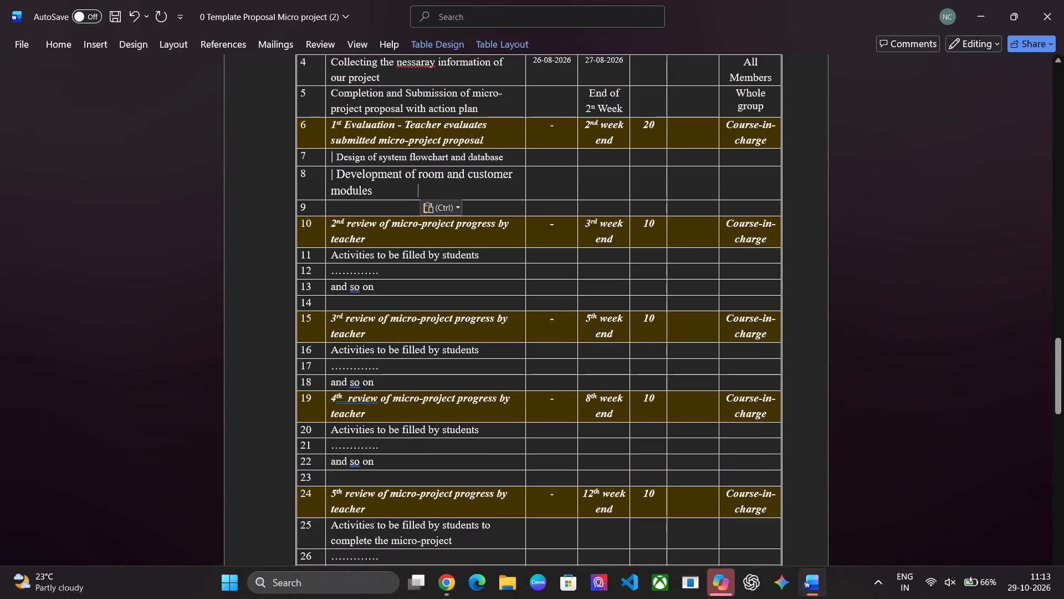
Set the font size of the activity text "Development of room and customer modules" in Action Plan row 8 to 10.
key(shift+Left)
key(shift+Left)
key(shift+Left)
key(shift+Left)
key(shift+Left)
key(shift+Left)
key(shift+Left)
key(shift+Left)
key(shift+Left)
key(shift+Left)
key(shift+Left)
key(shift+Left)
key(shift+Left)
key(shift+Left)
key(shift+Left)
key(shift+Left)
key(shift+Left)
key(shift+Left)
key(shift+Left)
key(shift+Left)
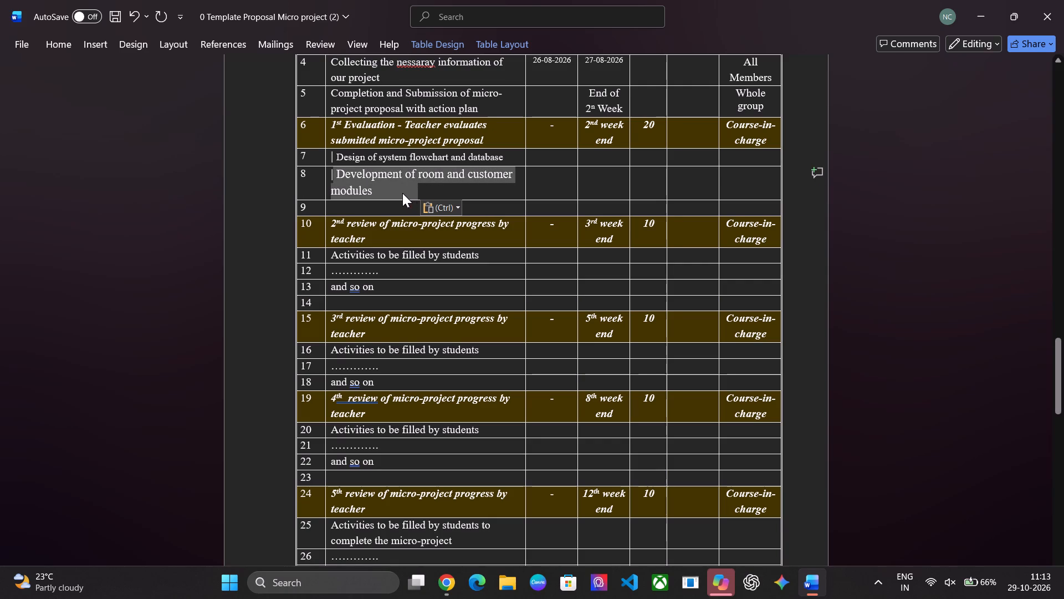
click(385, 192)
drag(385, 192, 347, 177)
drag(347, 177, 340, 175)
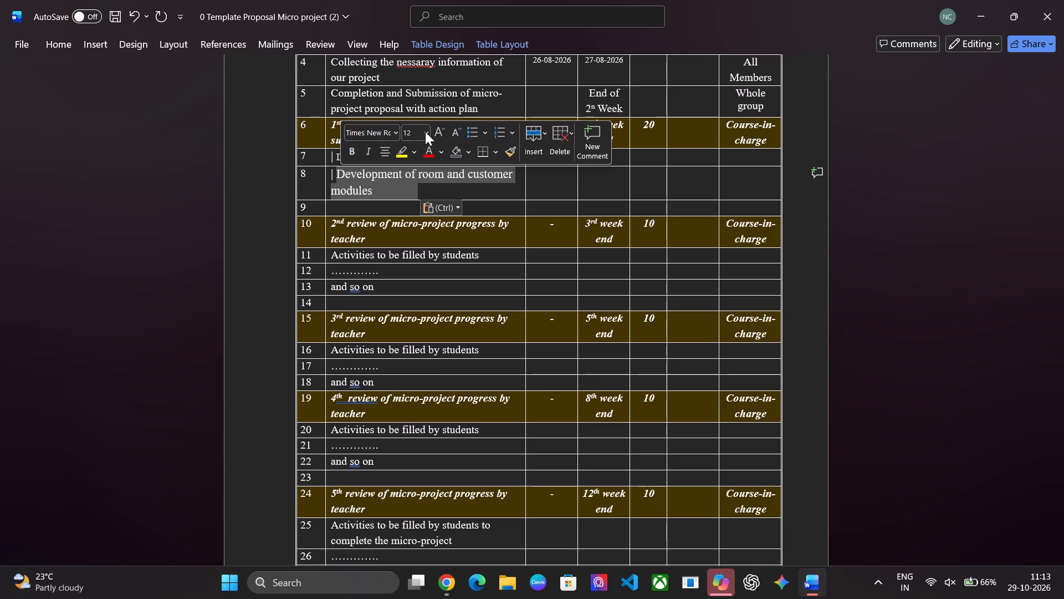
click(425, 131)
click(422, 181)
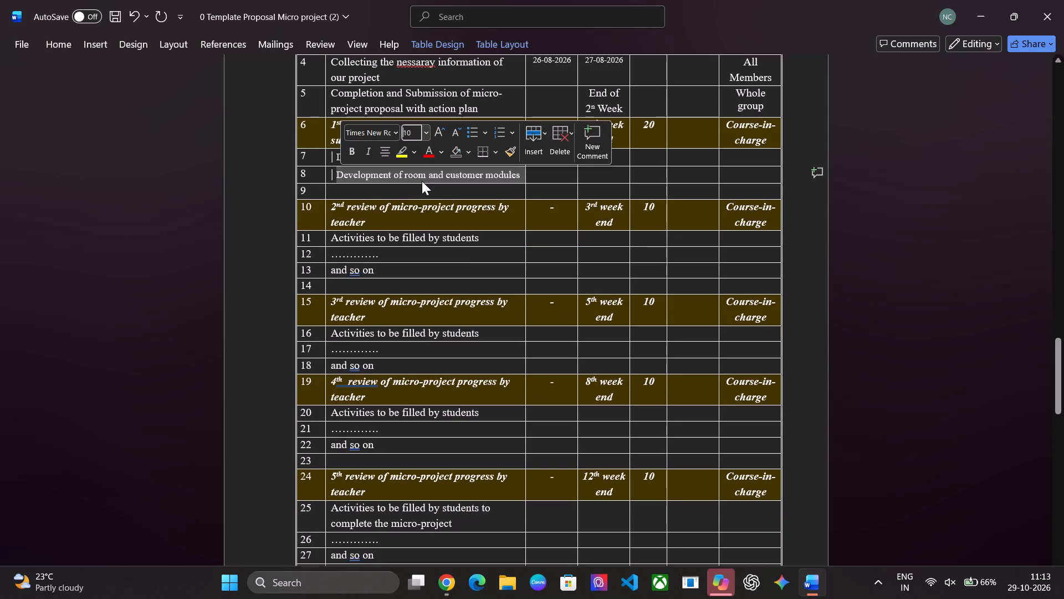
Delete the stray "|" before the activity texts in Action Plan rows 8 and 7.
click(337, 176)
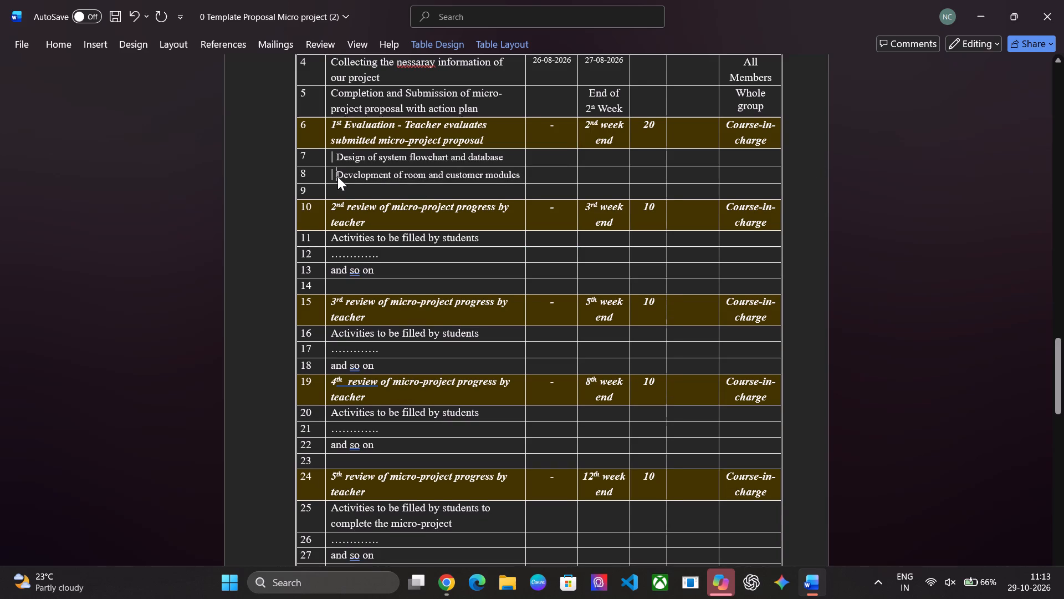
key(BackSpace)
key(BackSpace)
key(Up)
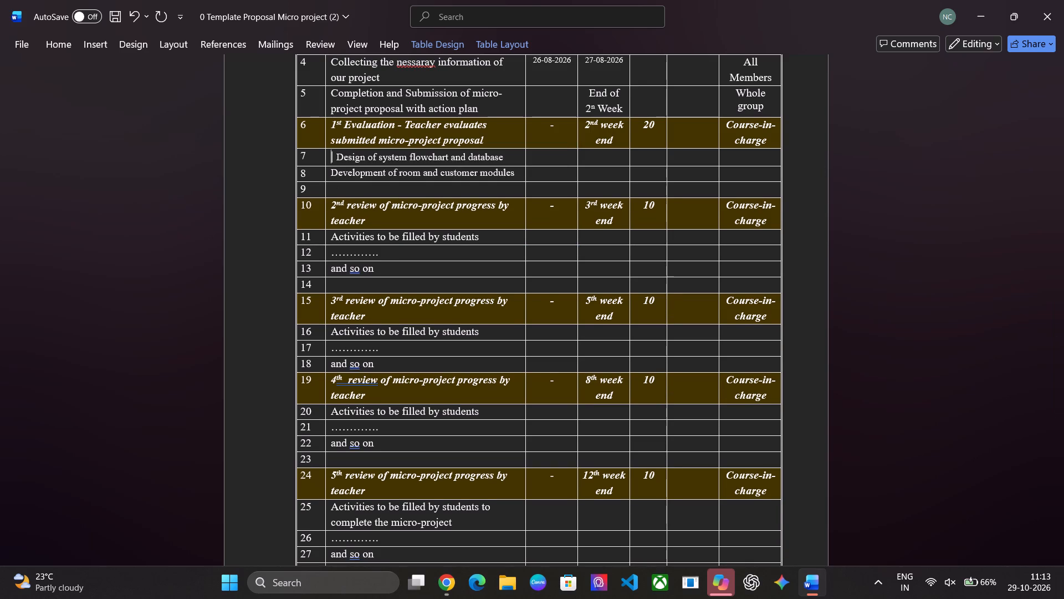
key(Right)
key(BackSpace)
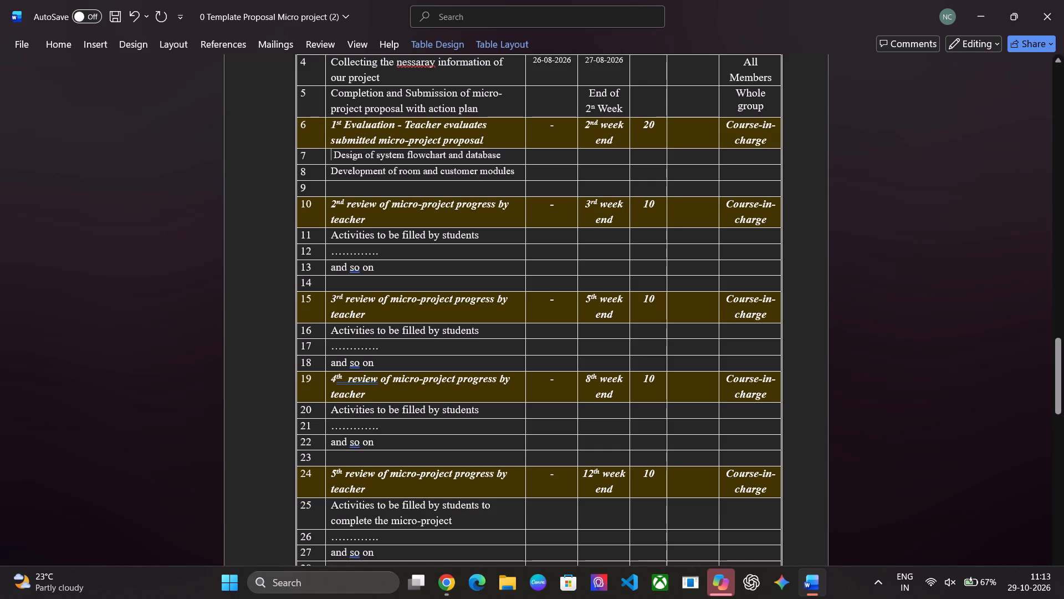
click(754, 155)
scroll(754, 155, right, 1)
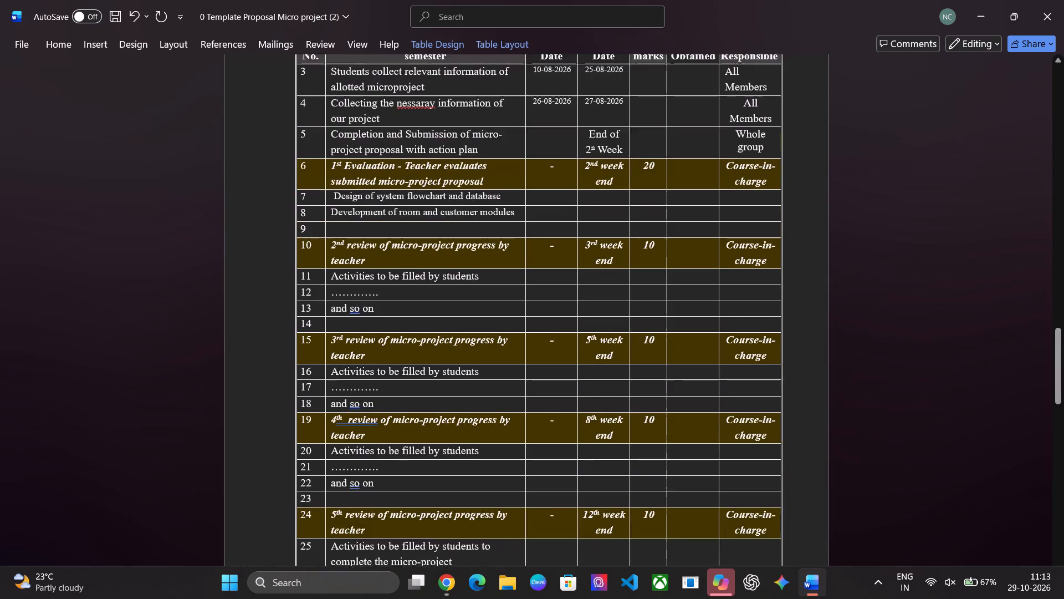
scroll(754, 155, right, 1)
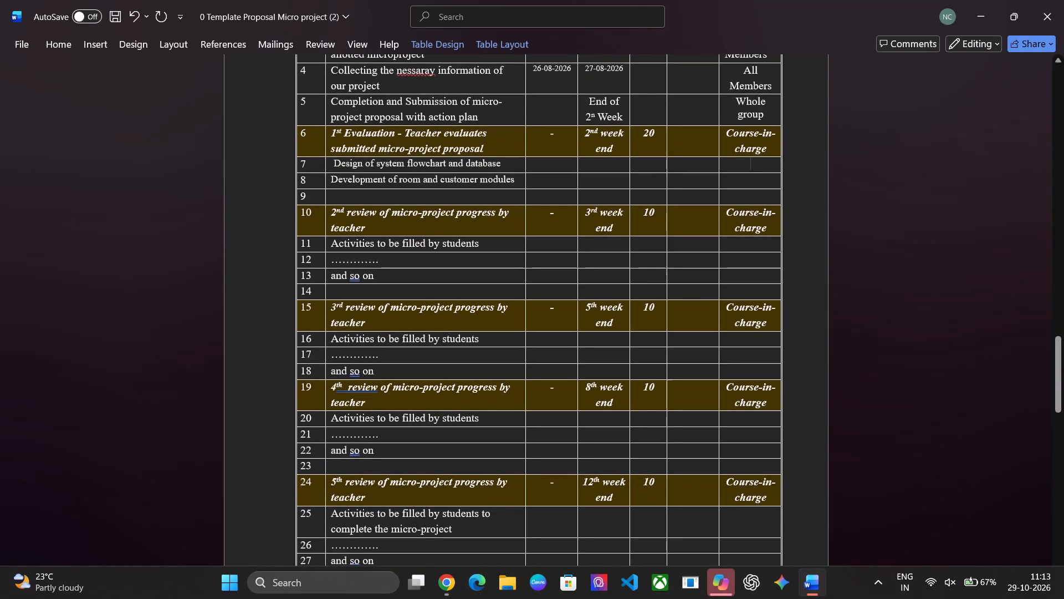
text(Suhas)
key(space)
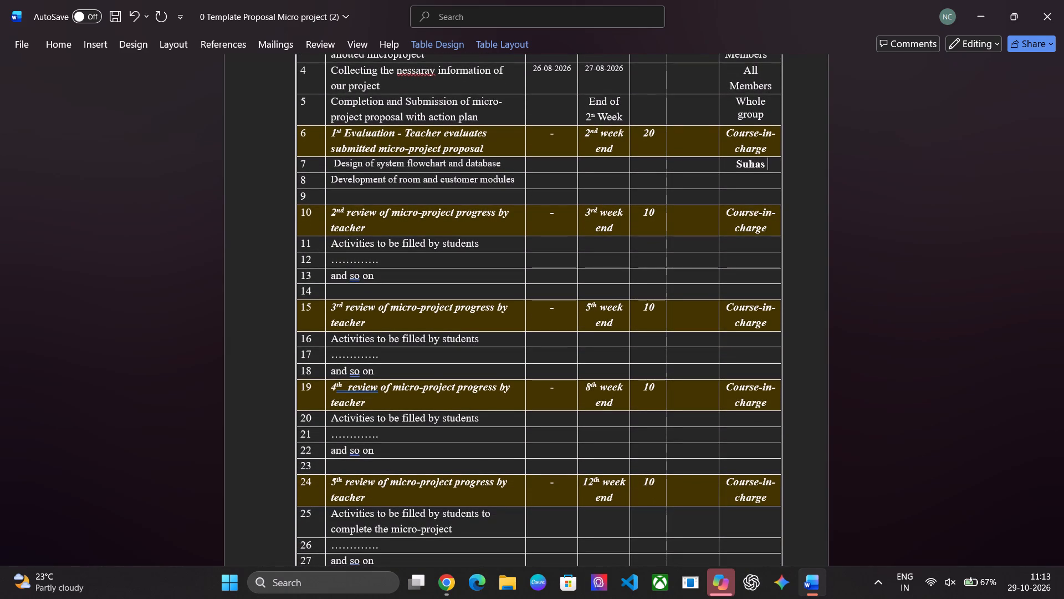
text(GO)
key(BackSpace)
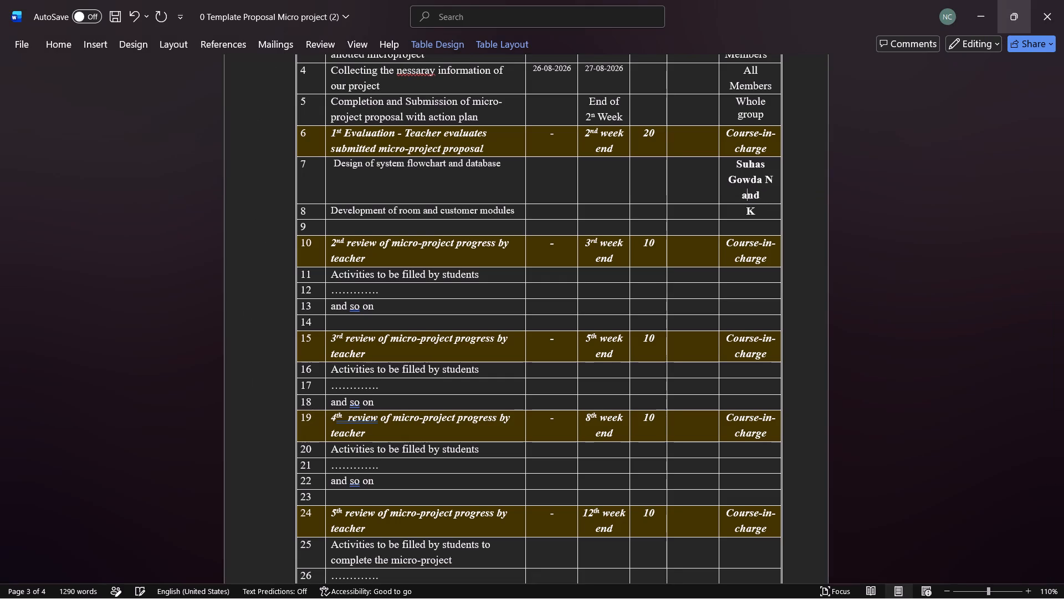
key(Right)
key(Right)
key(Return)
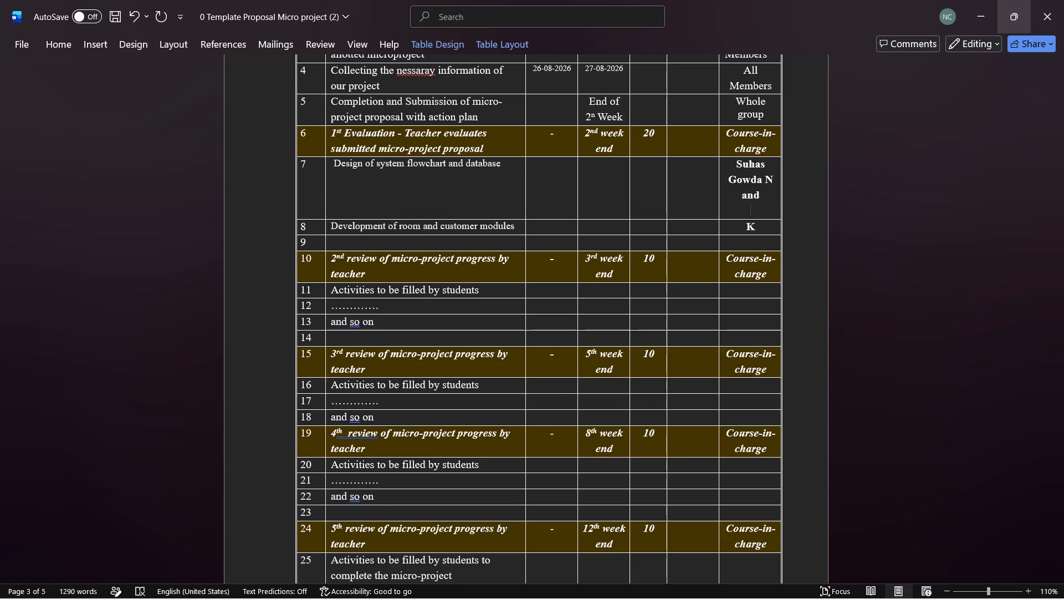
Enter the second team member's name with initial below "and" in the Person Responsible cell of Action Plan row 7.
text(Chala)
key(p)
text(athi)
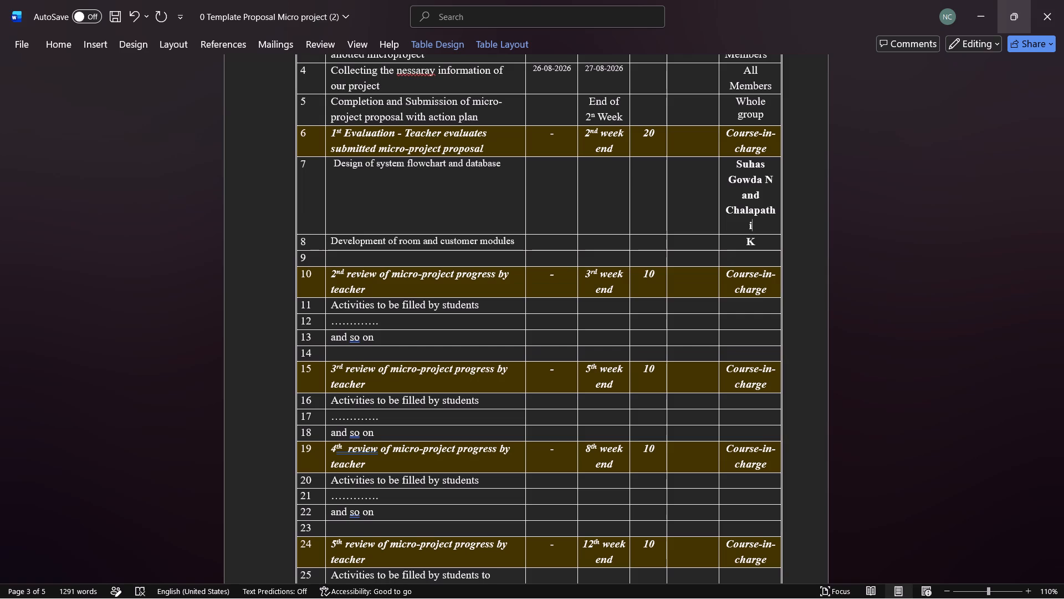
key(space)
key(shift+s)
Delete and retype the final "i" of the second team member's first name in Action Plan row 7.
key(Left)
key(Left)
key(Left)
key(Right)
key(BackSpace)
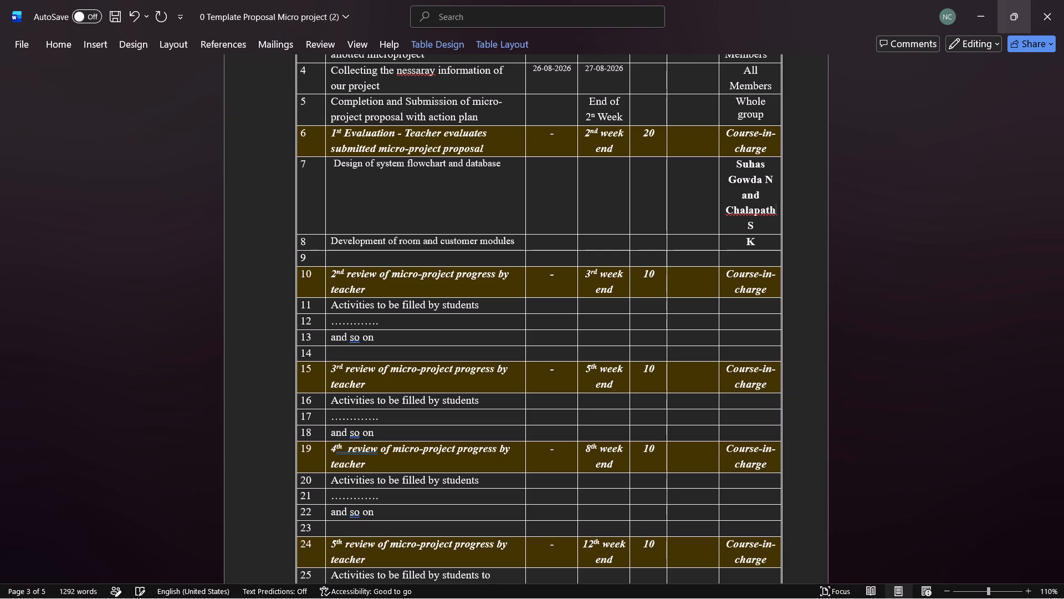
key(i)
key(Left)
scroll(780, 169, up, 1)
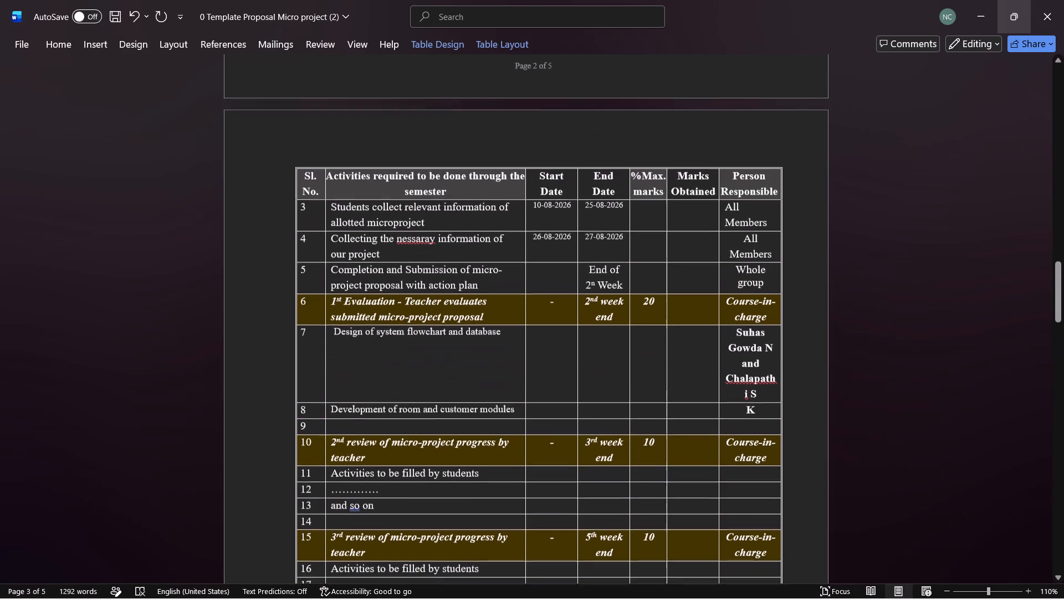
Widen the Action Plan table's Person Responsible column slightly so row 7's second name fits on one line.
click(781, 182)
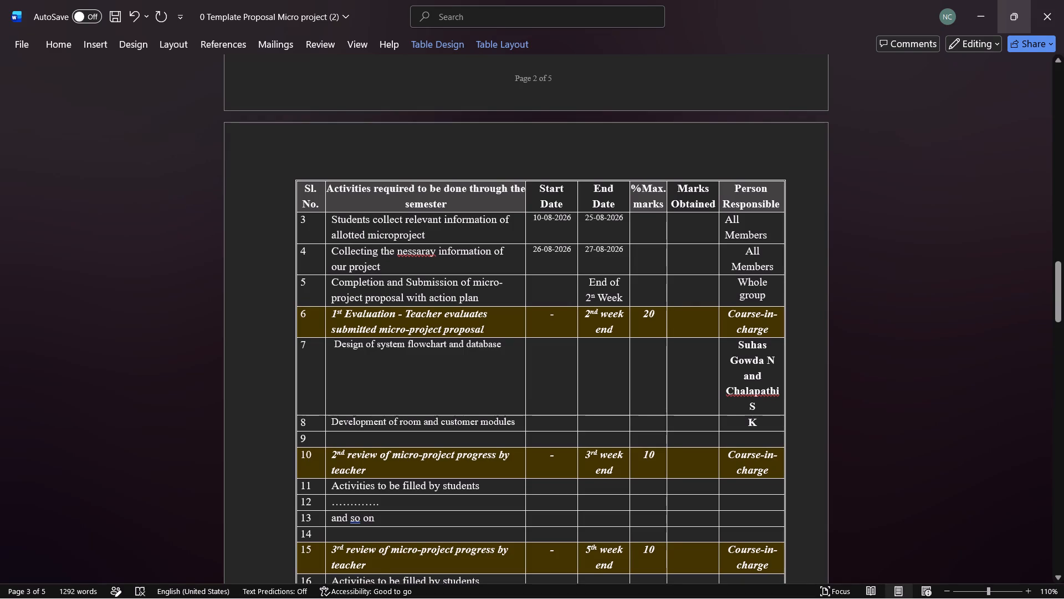
click(875, 234)
Left-align the first team member's name and "and" in row 7's Person Responsible cell.
click(741, 345)
key(Left)
key(BackSpace)
key(Down)
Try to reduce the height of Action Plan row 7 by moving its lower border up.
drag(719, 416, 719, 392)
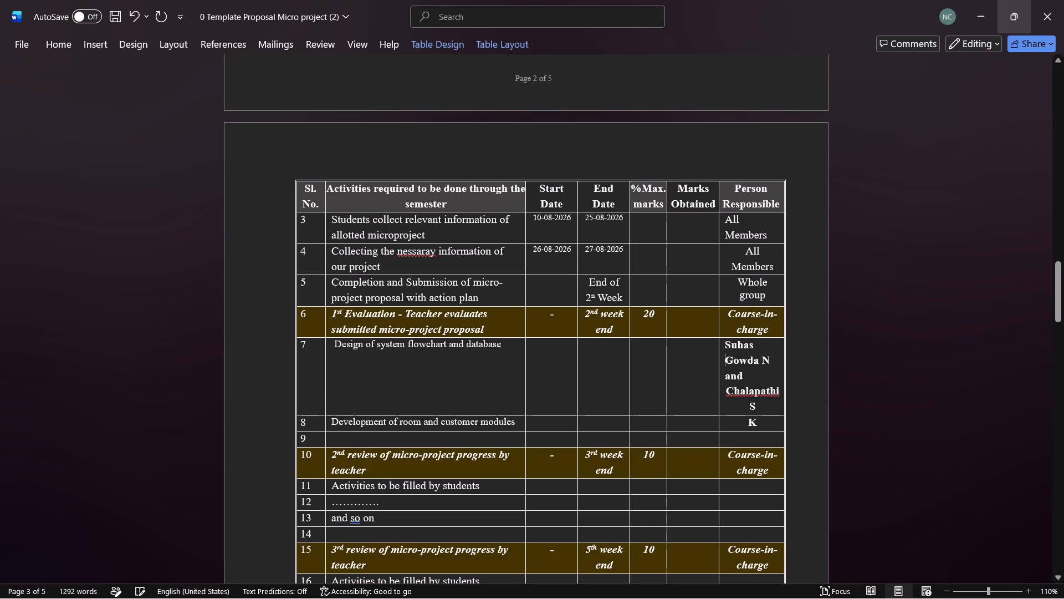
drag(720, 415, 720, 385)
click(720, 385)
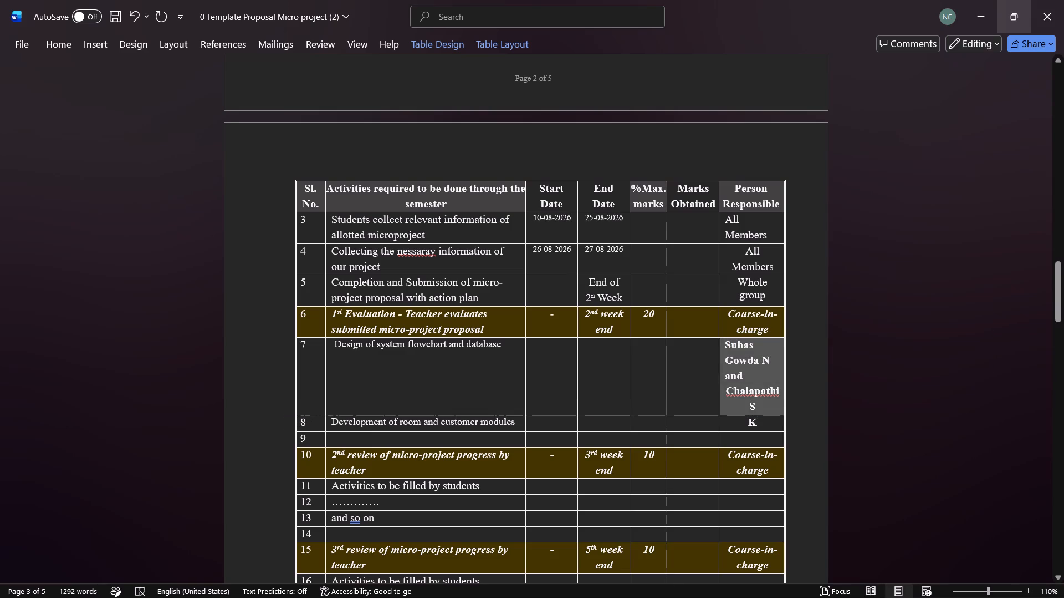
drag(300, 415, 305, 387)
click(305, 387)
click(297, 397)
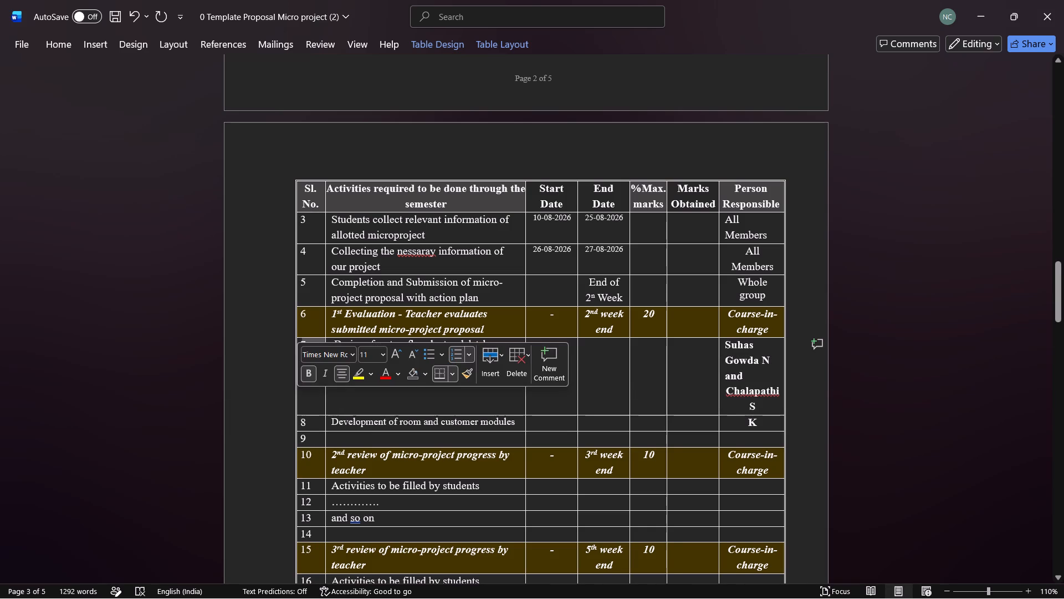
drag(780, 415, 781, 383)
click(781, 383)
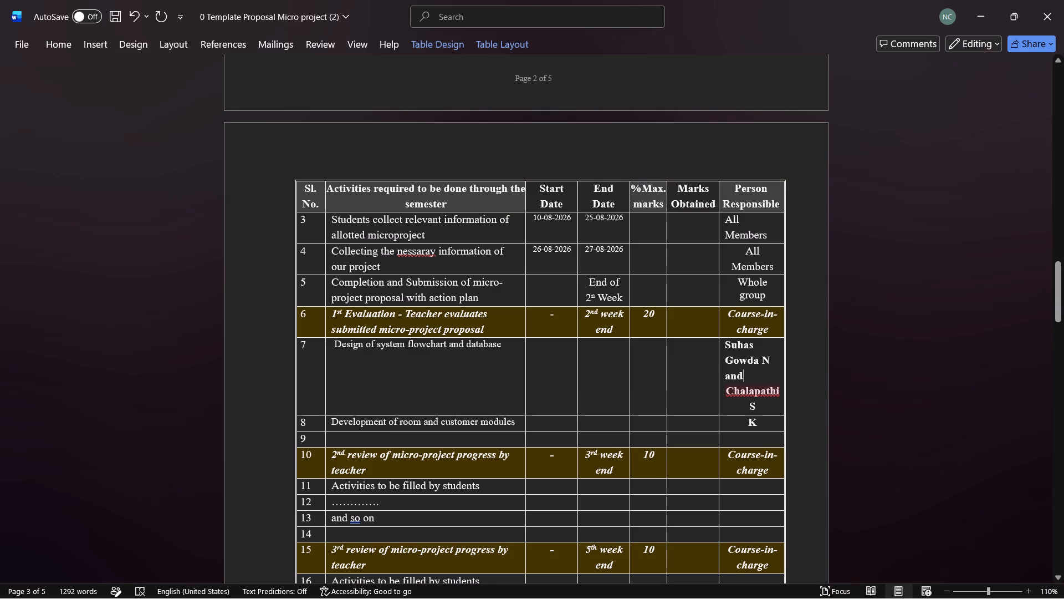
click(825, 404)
Set the font size of both team members' names in row 7's Person Responsible cell to 9.
scroll(377, 402, down, 1)
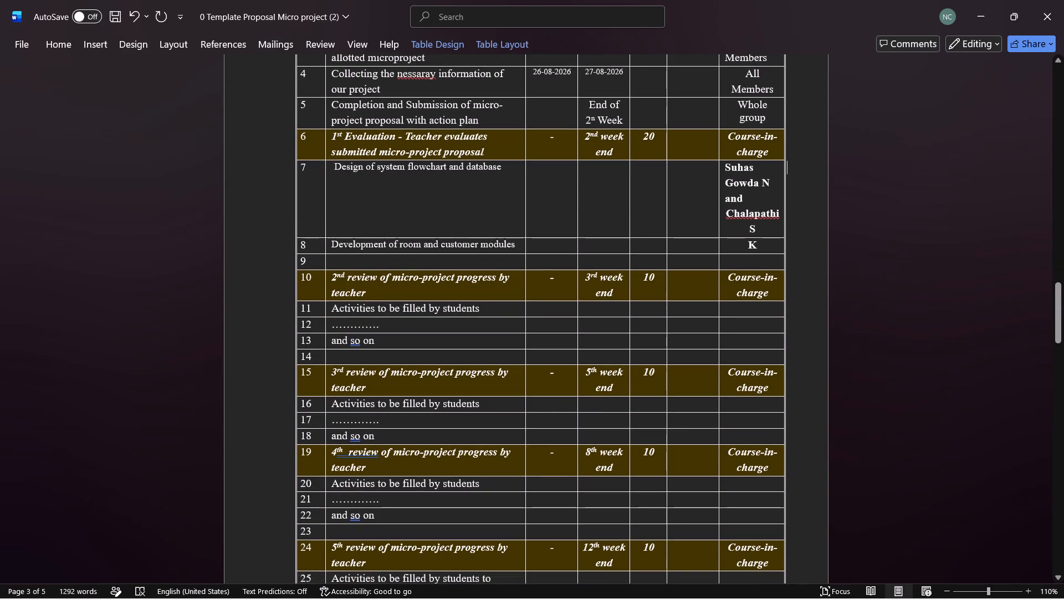
click(766, 242)
drag(759, 227, 725, 118)
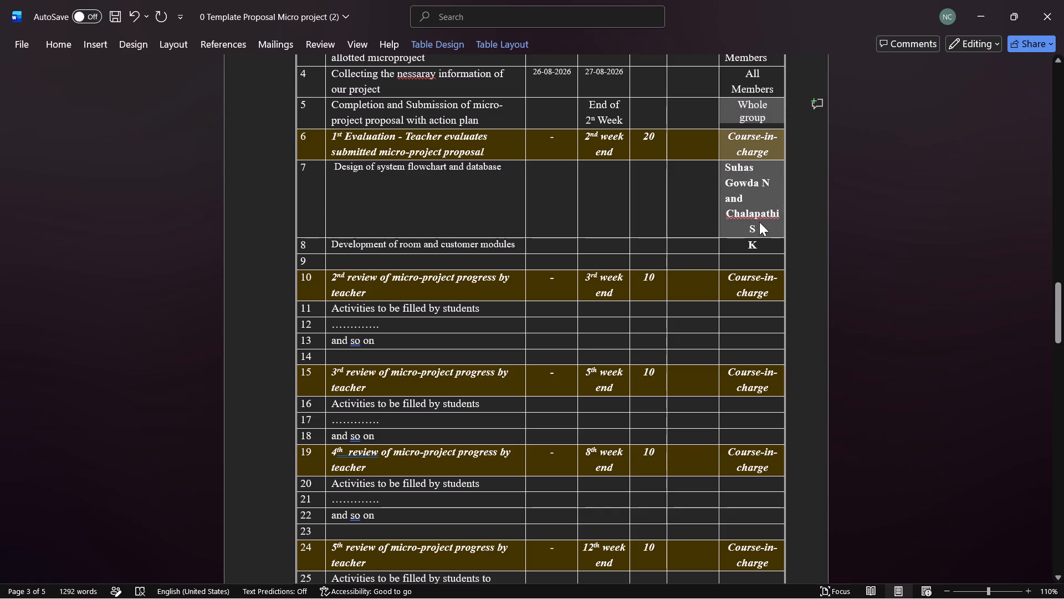
click(759, 222)
drag(759, 226, 732, 190)
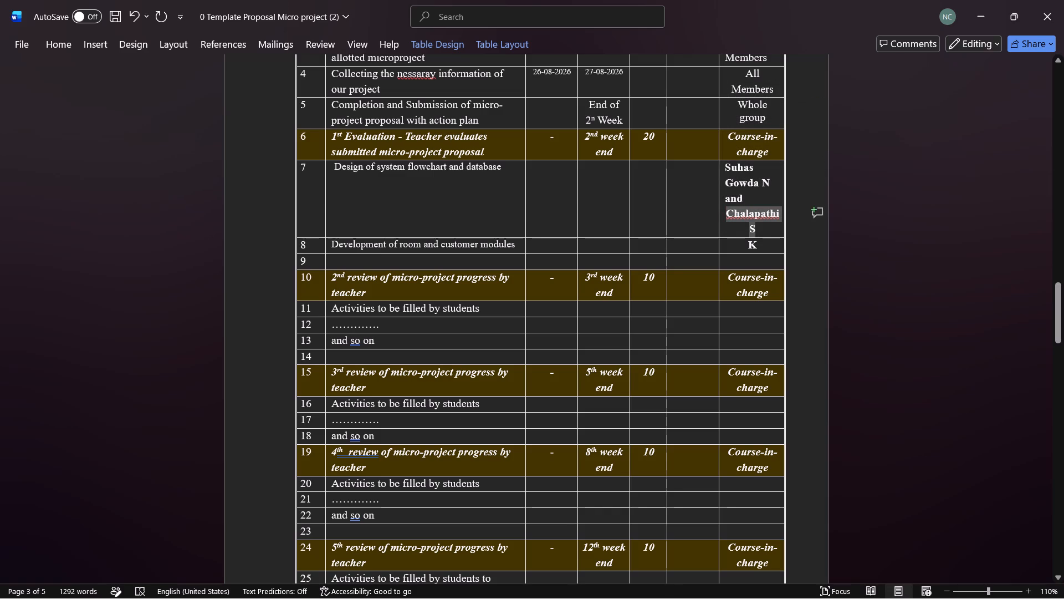
drag(732, 190, 725, 173)
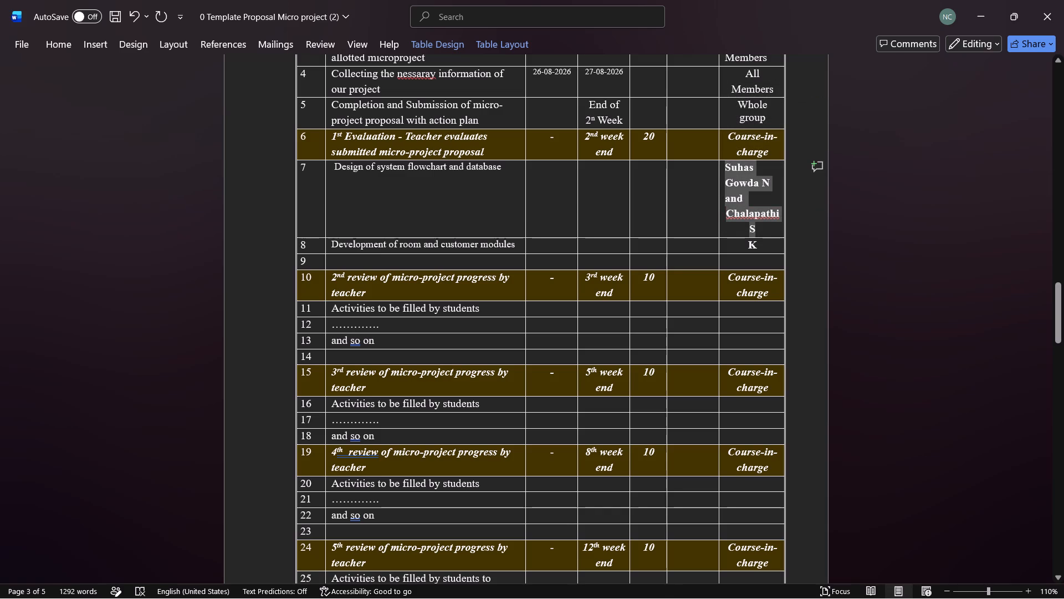
drag(725, 173, 725, 172)
click(810, 125)
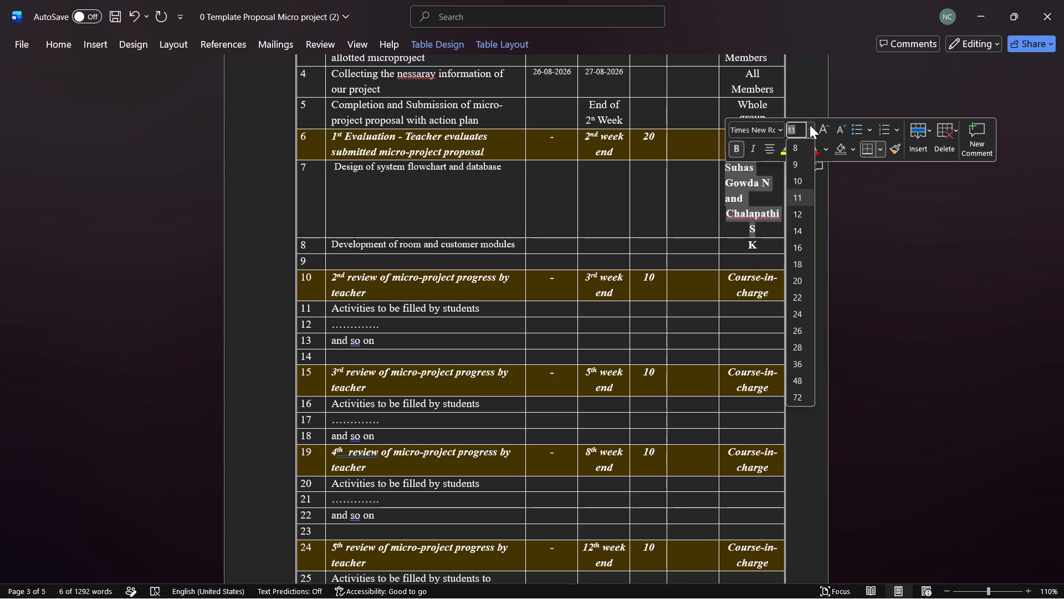
click(799, 161)
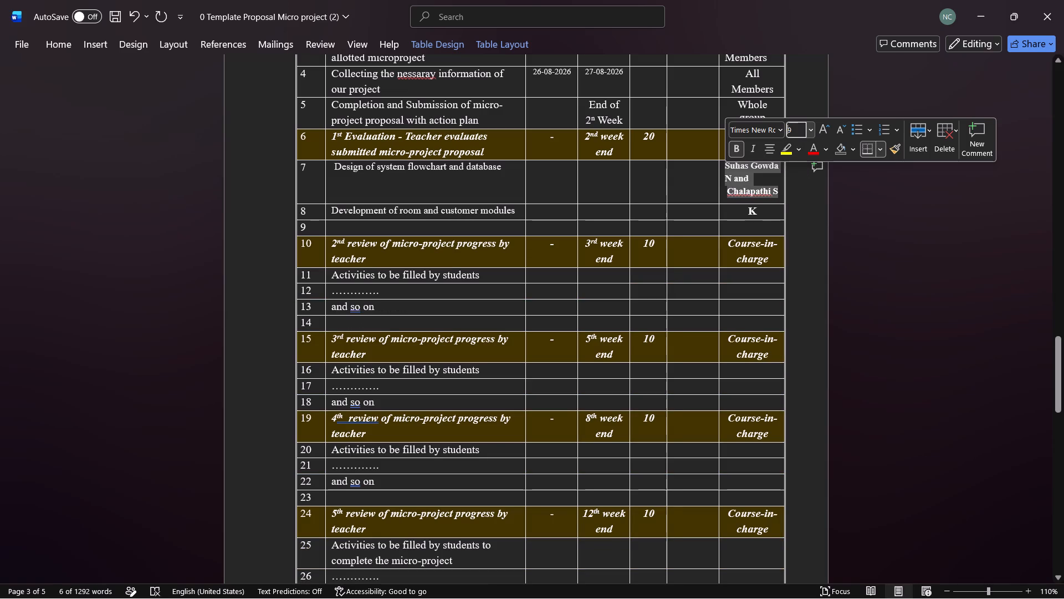
Replace "K" in row 8's Person Responsible cell with two team members' names joined by "and", adding the second member's initial.
click(758, 216)
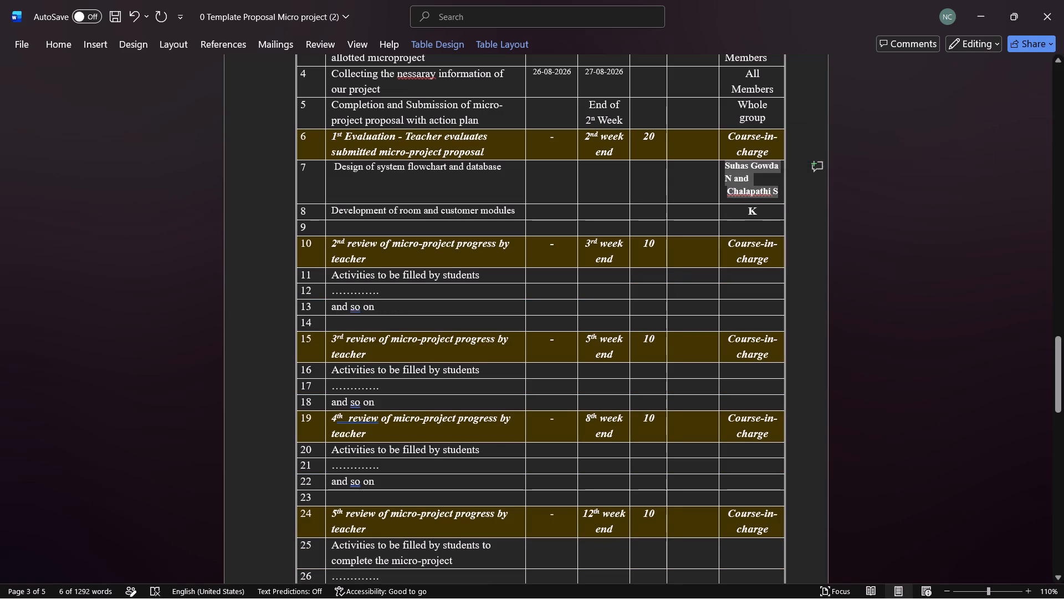
key(BackSpace)
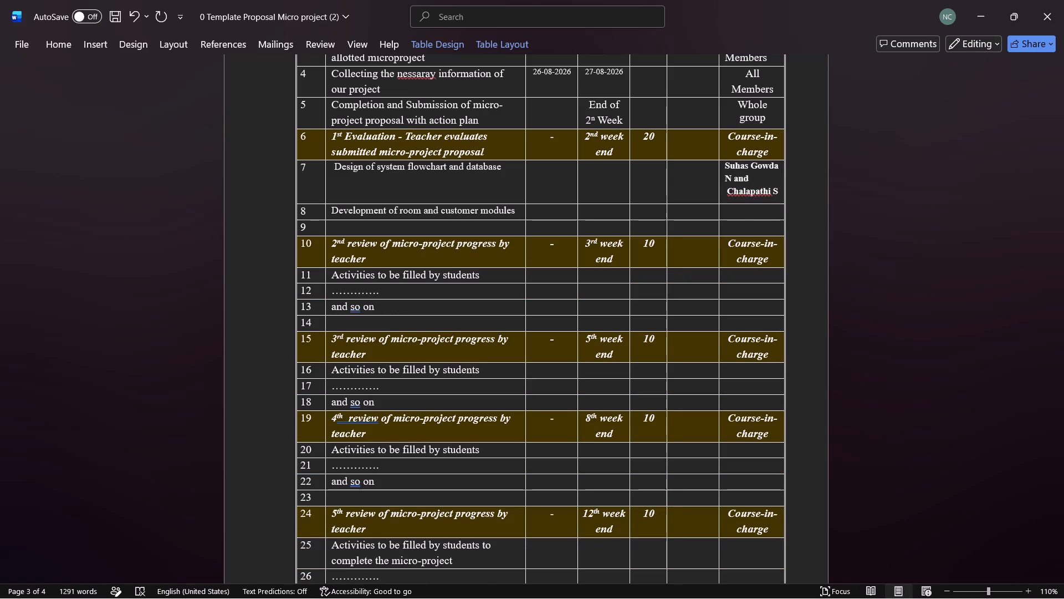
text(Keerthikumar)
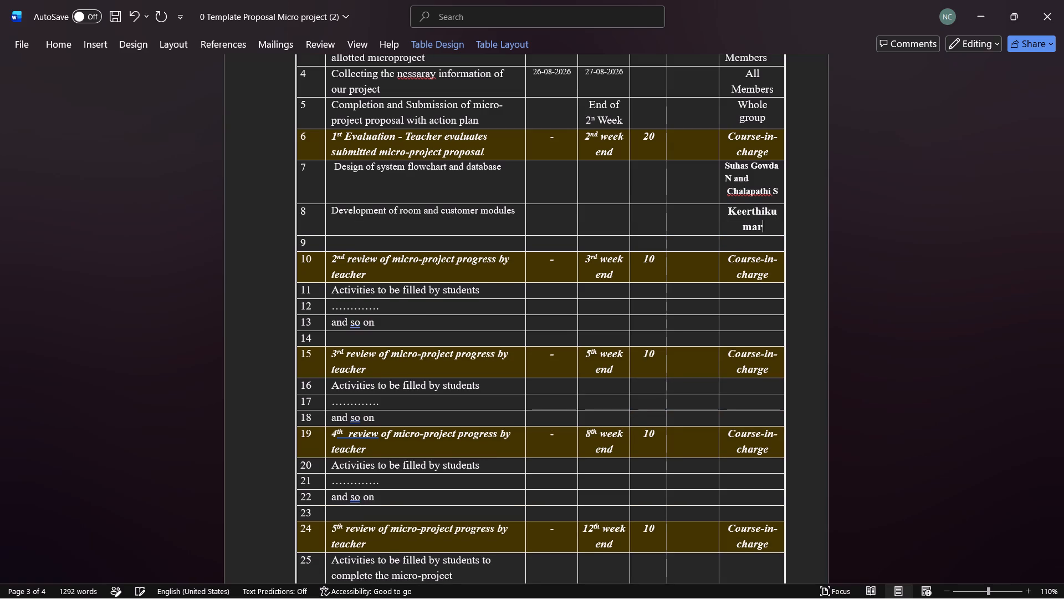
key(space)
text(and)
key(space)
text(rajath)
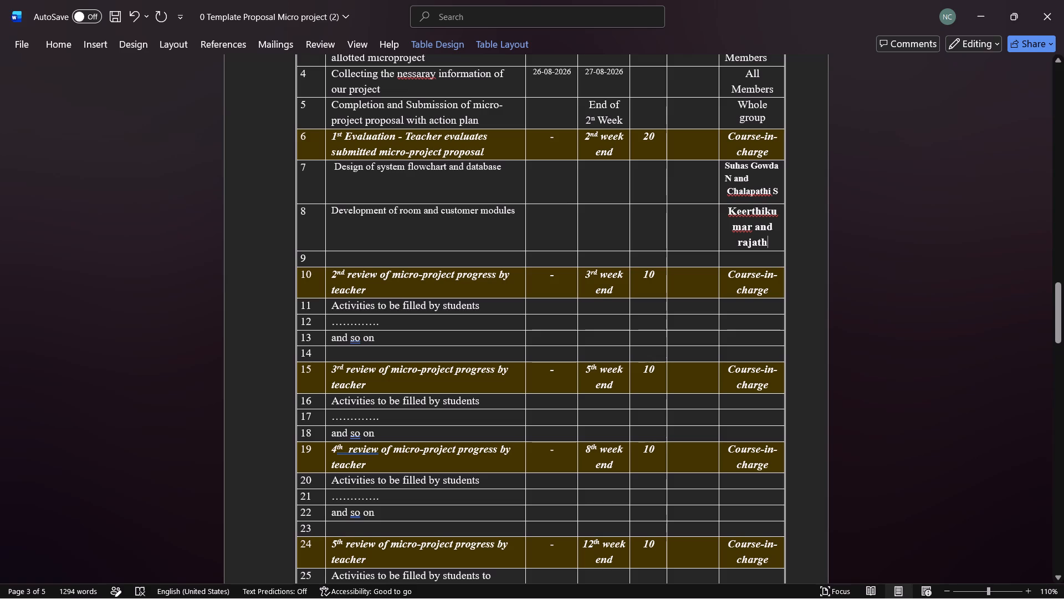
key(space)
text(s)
Set the font size of the names in row 8's Person Responsible cell to 9.
drag(775, 243, 731, 217)
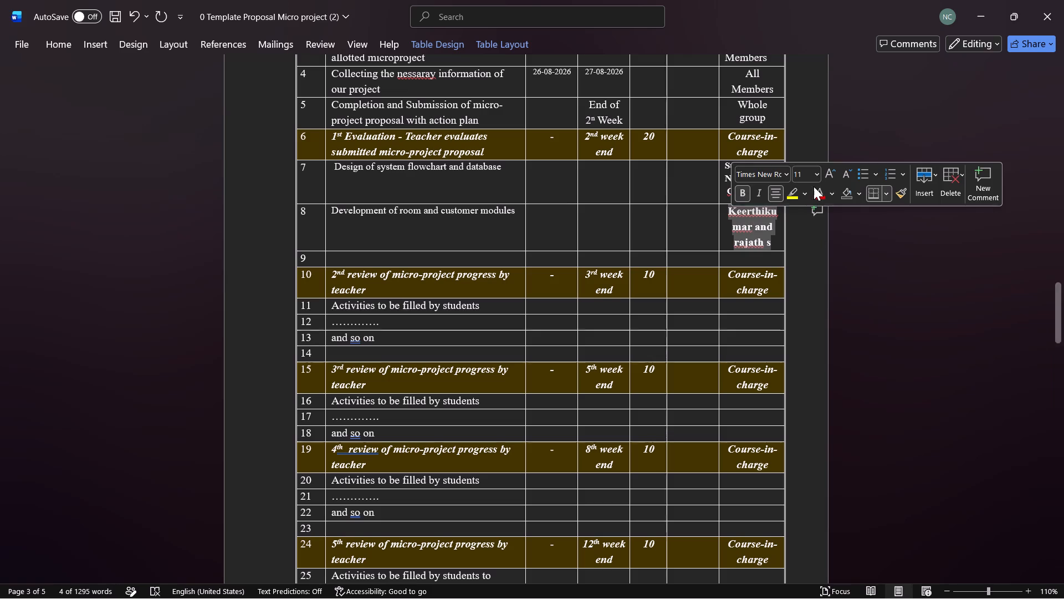
click(817, 172)
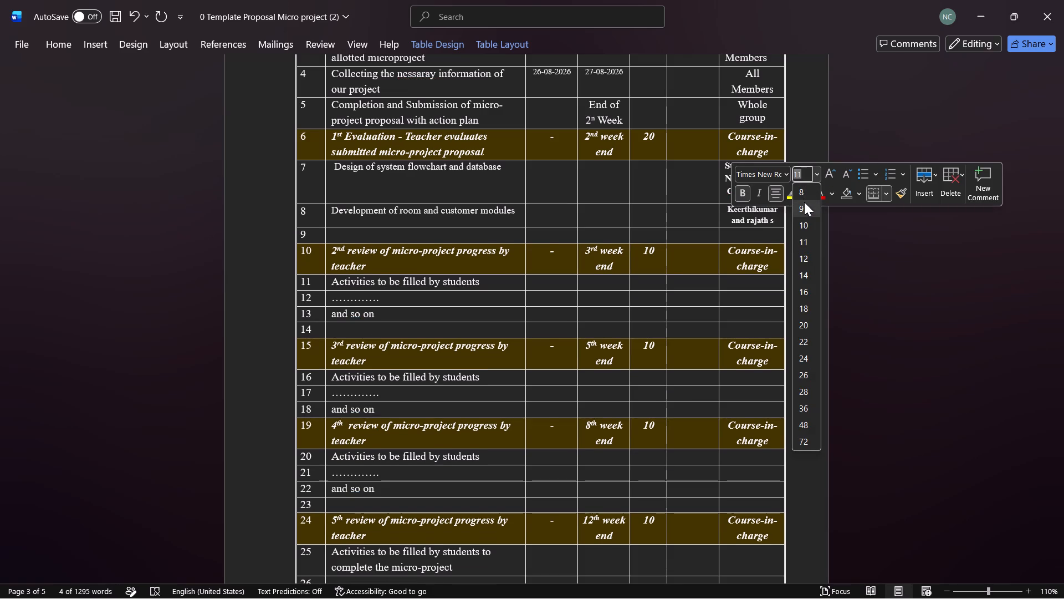
click(804, 219)
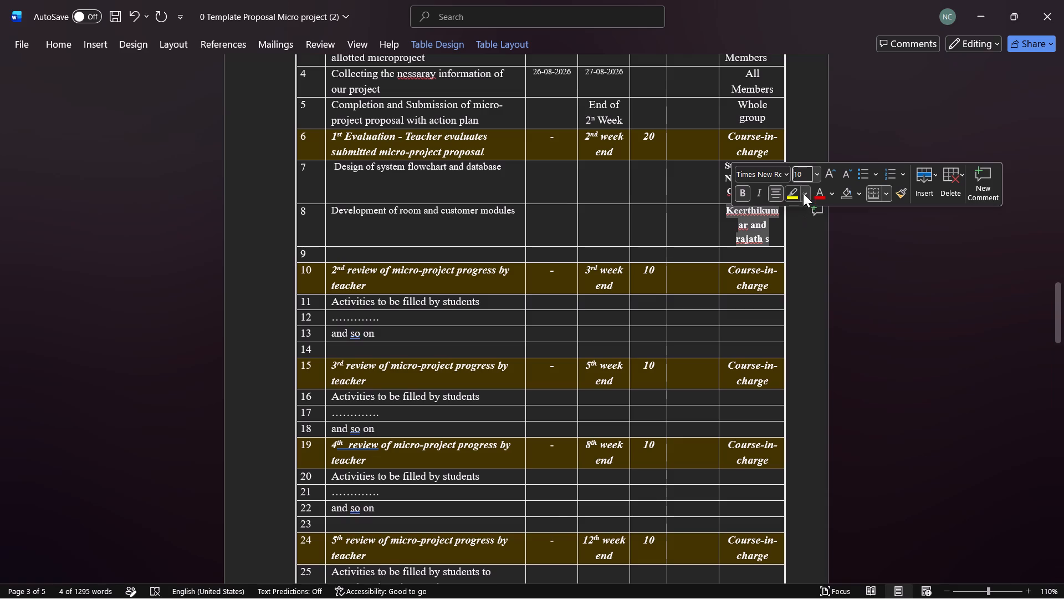
drag(817, 174, 803, 210)
click(803, 210)
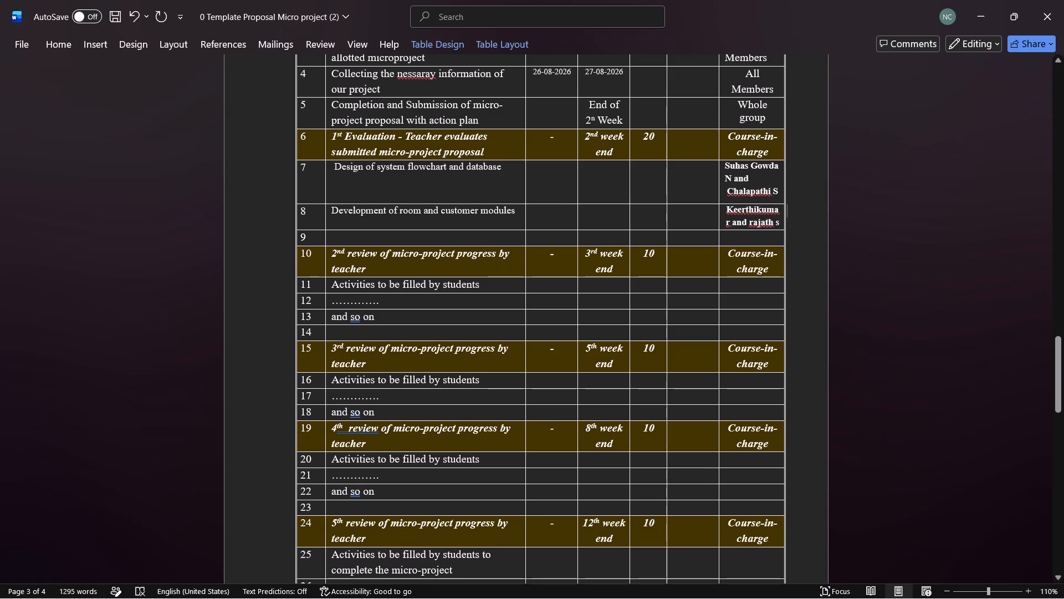
click(857, 276)
Left-align the team members' names in row 8's Person Responsible cell.
click(727, 214)
key(BackSpace)
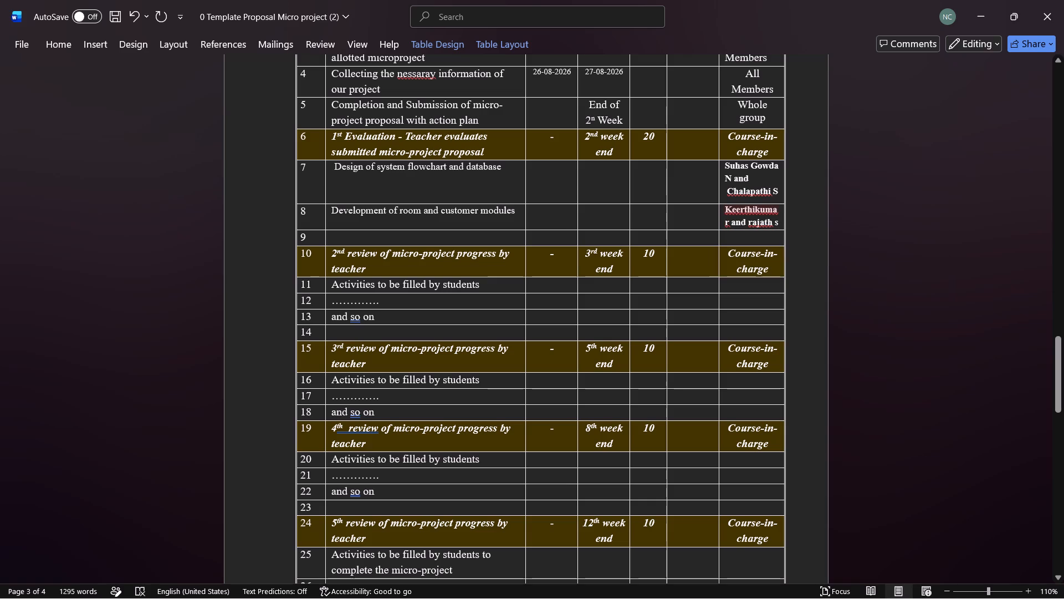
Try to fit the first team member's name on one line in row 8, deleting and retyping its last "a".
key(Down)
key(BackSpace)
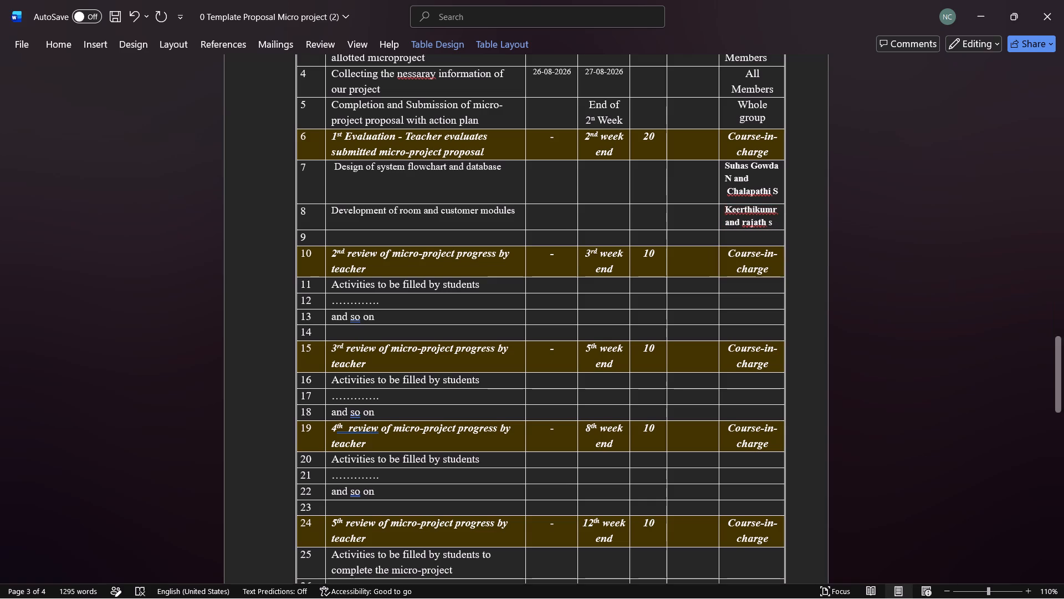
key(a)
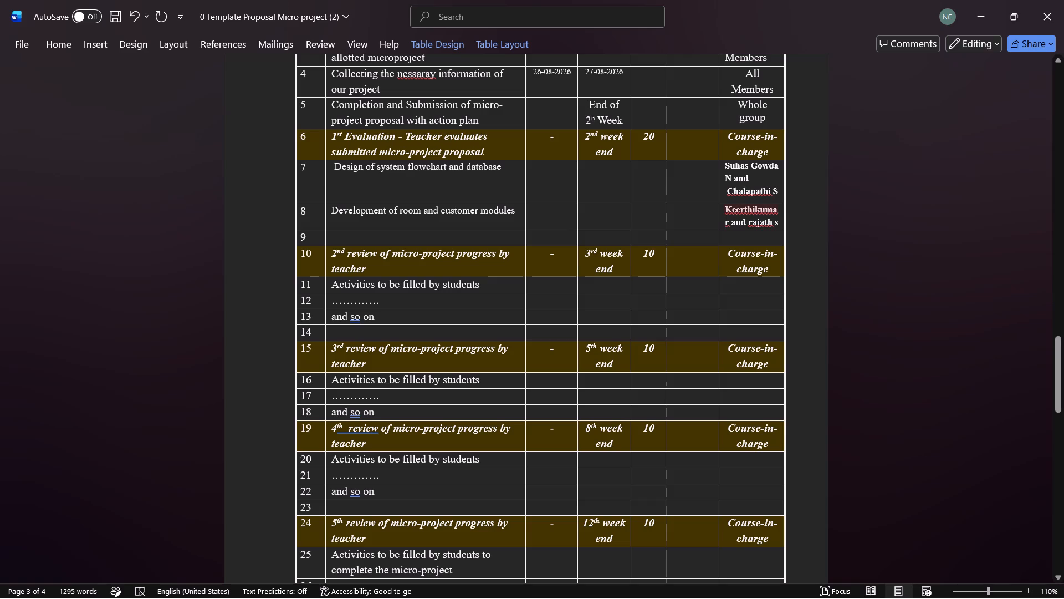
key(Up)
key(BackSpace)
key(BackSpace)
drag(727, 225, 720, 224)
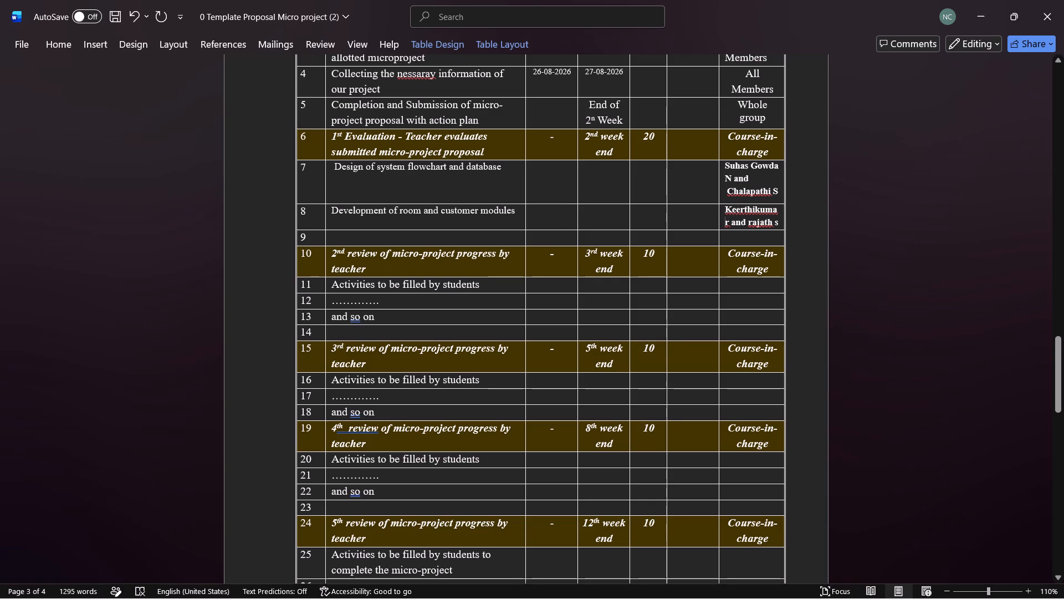
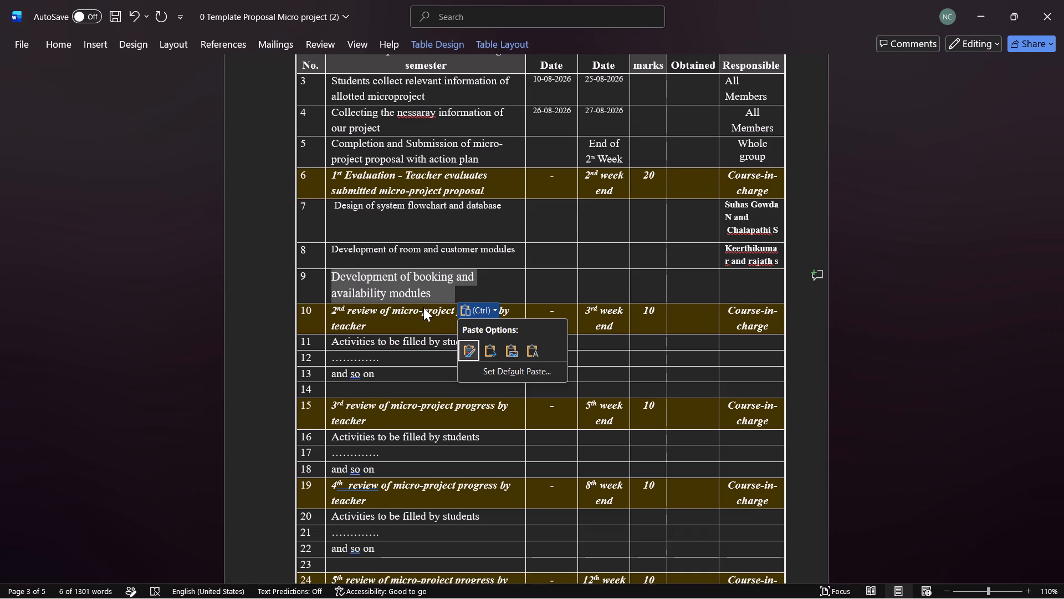
Set the font size of row 9's activity "Development of booking and availability modules" to 10.
key(ctrl+c)
triple_click(445, 288)
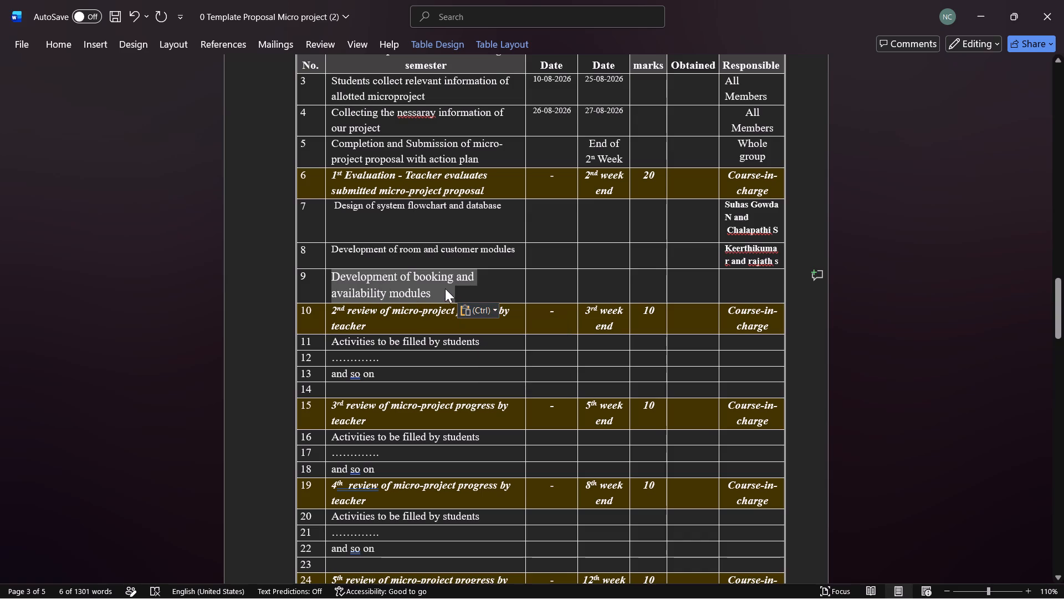
click(445, 288)
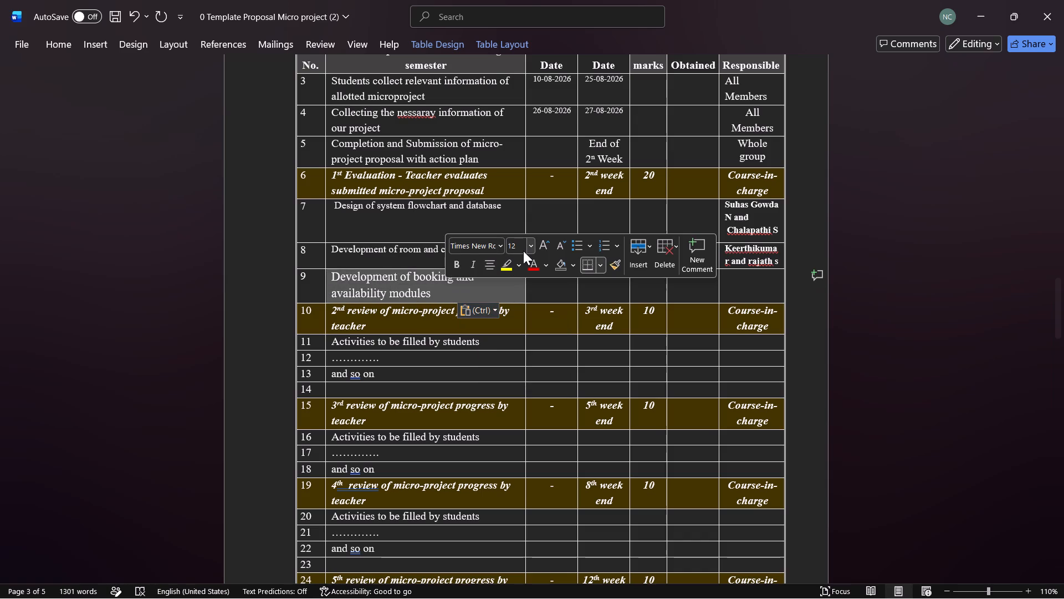
click(523, 251)
click(533, 246)
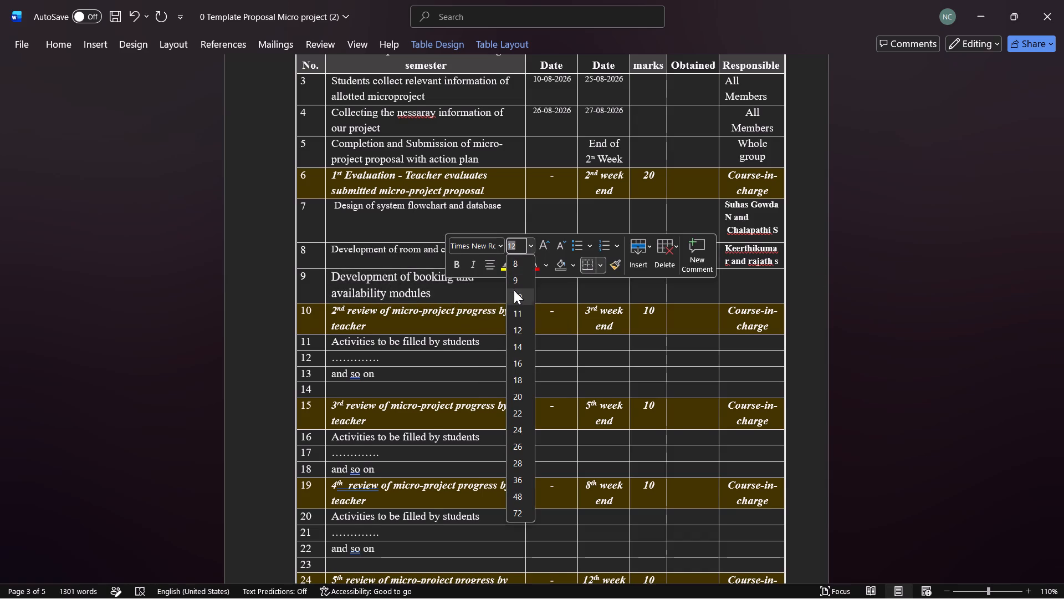
click(514, 293)
click(555, 293)
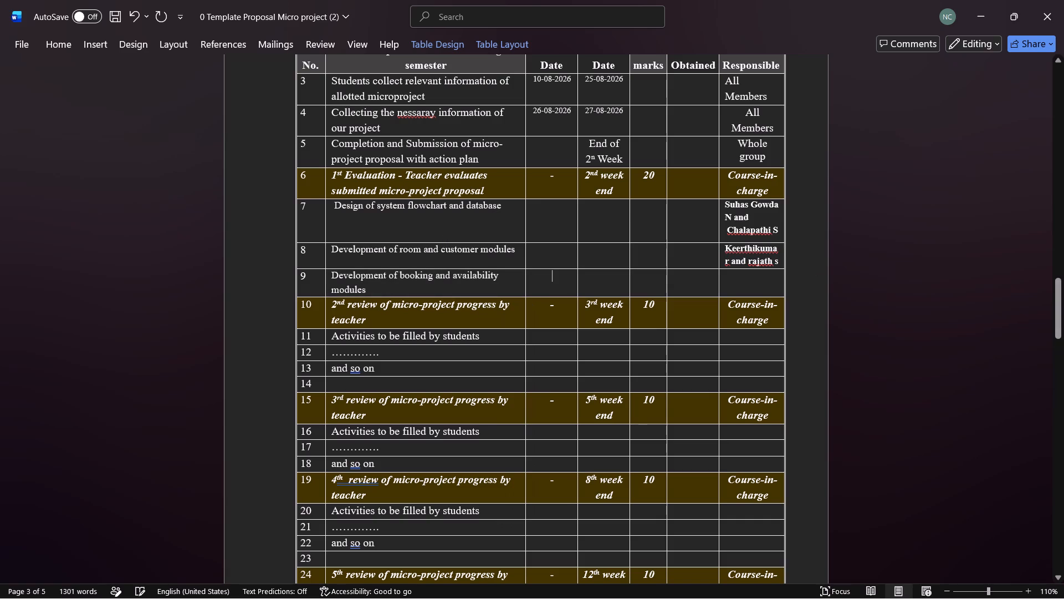
Enter two team members' names joined by "and" in row 9's Person Responsible cell, with the second member's initial.
click(733, 285)
text(vedant)
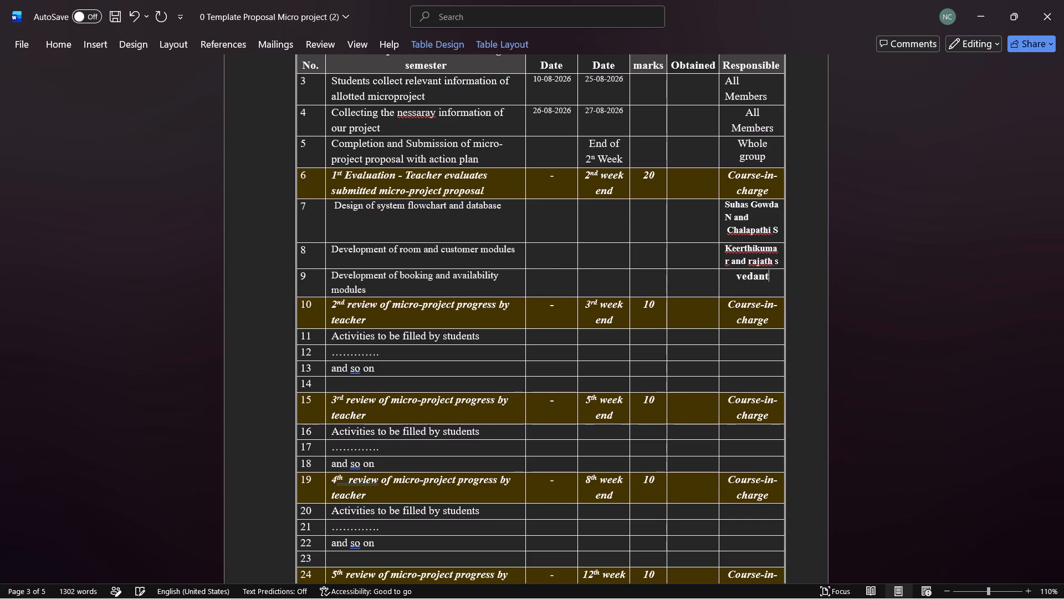
key(space)
text(and)
key(space)
text(rajath)
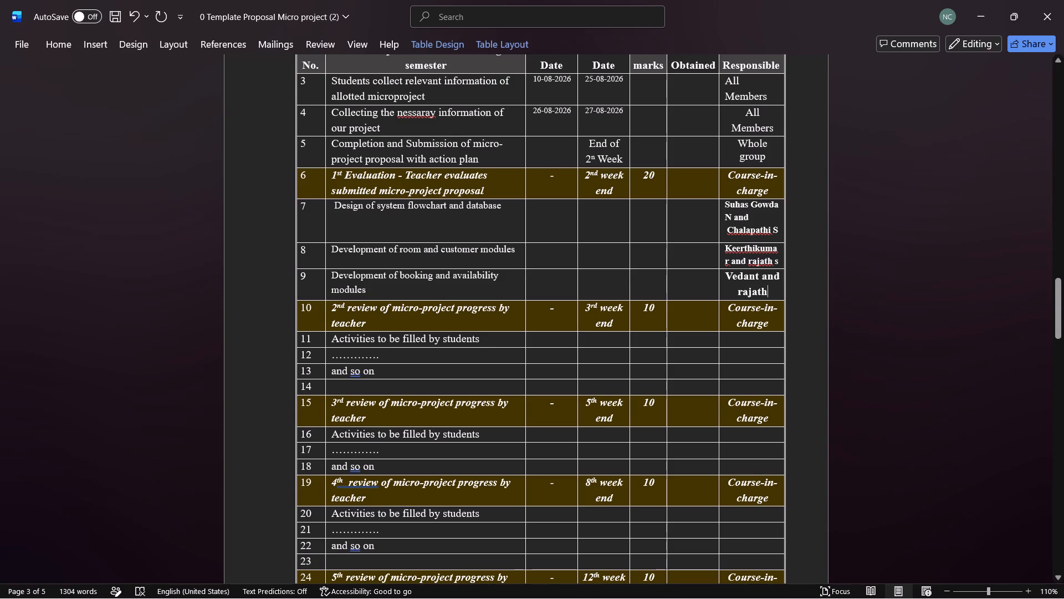
key(space)
text(s)
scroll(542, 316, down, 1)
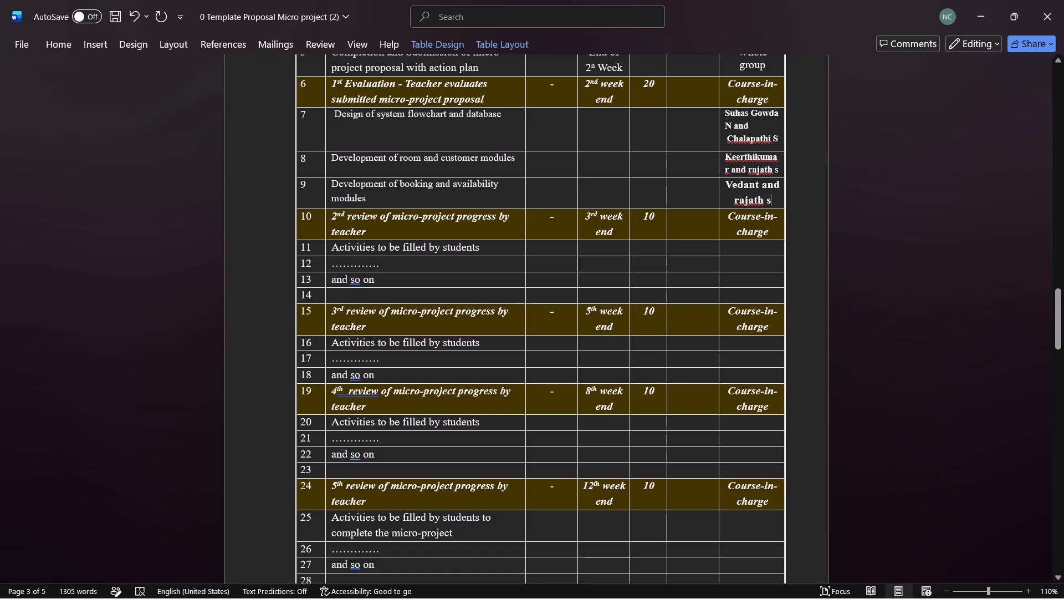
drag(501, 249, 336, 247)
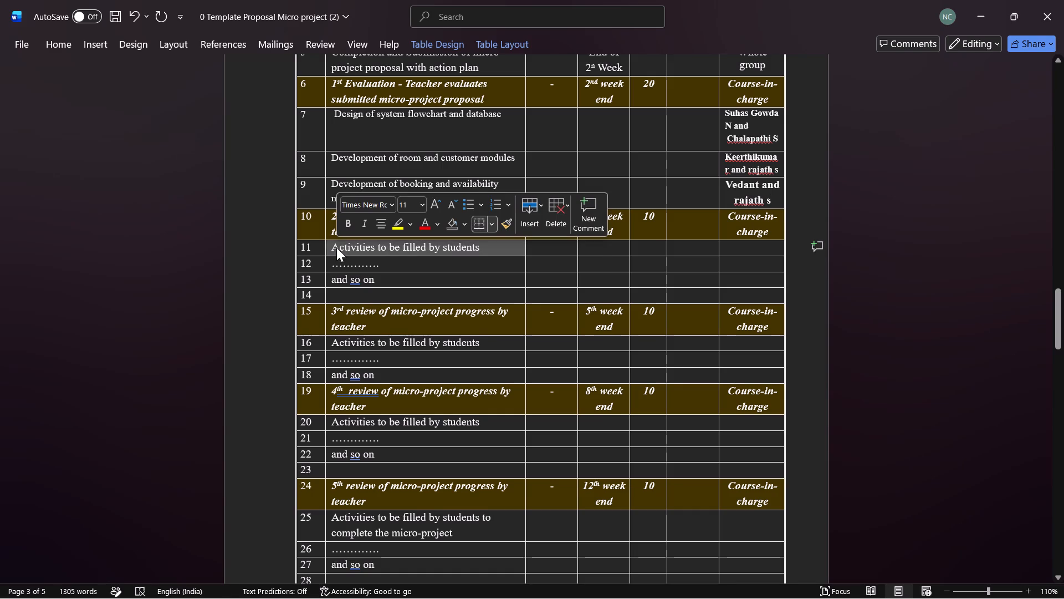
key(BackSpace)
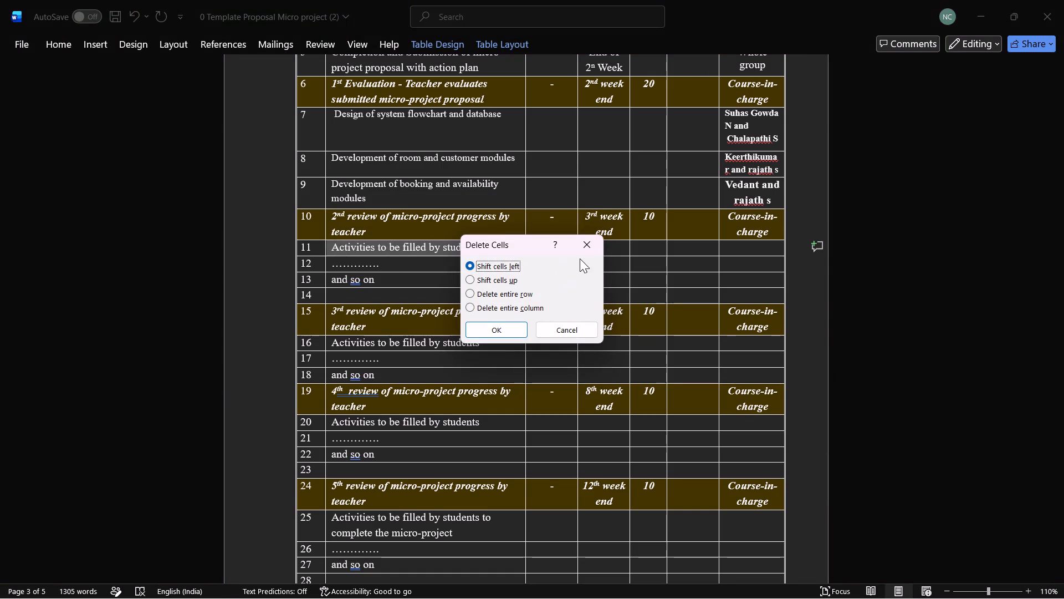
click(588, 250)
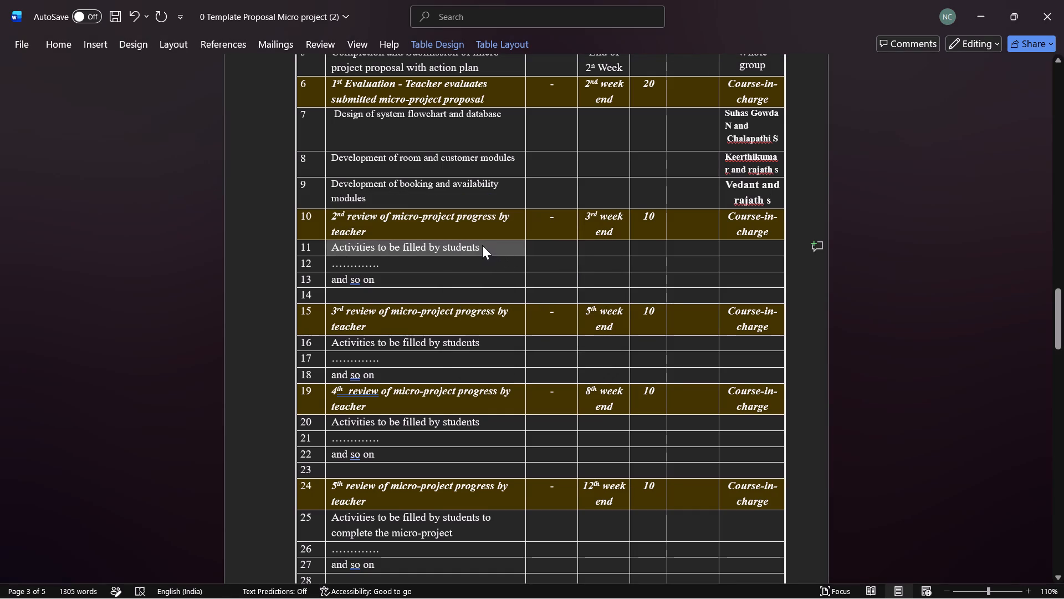
Delete the placeholder text "Activities to be filled by students" from row 11's activity cell.
double_click(482, 245)
key(shift+Left)
key(shift+Left)
key(shift+Left)
key(shift+Left)
key(shift+Left)
key(shift+Left)
key(shift+Left)
key(shift+Left)
key(shift+Left)
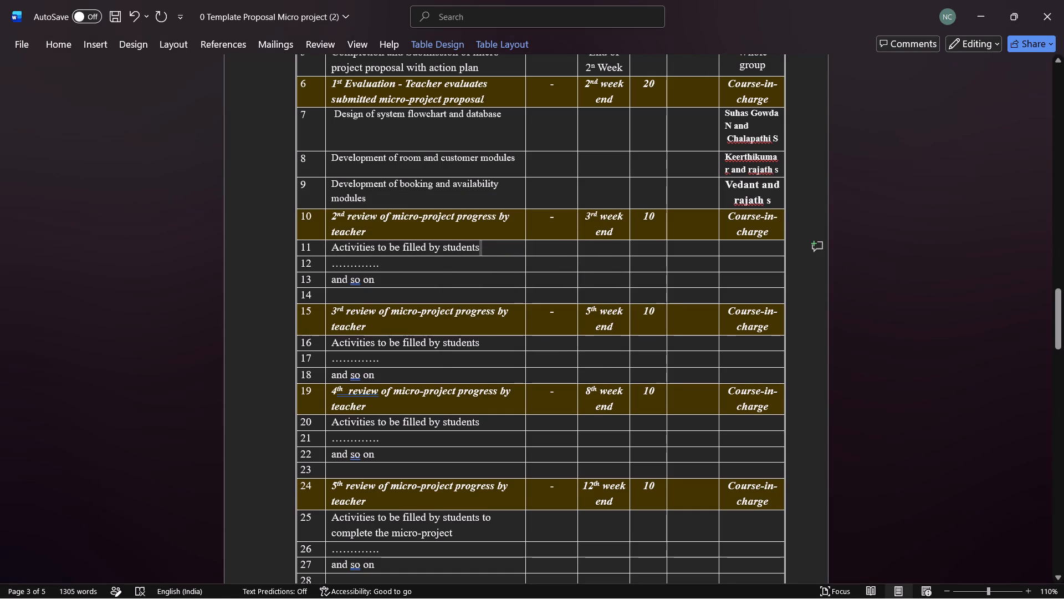
key(shift+BackSpace)
key(shift+BackSpace)
key(shift+BackSpace)
key(shift+BackSpace)
key(shift+BackSpace)
key(shift+BackSpace)
key(shift+BackSpace)
key(shift+BackSpace)
key(shift+BackSpace)
key(shift+BackSpace)
key(shift+BackSpace)
key(shift+BackSpace)
key(shift+BackSpace)
key(shift+BackSpace)
key(shift+BackSpace)
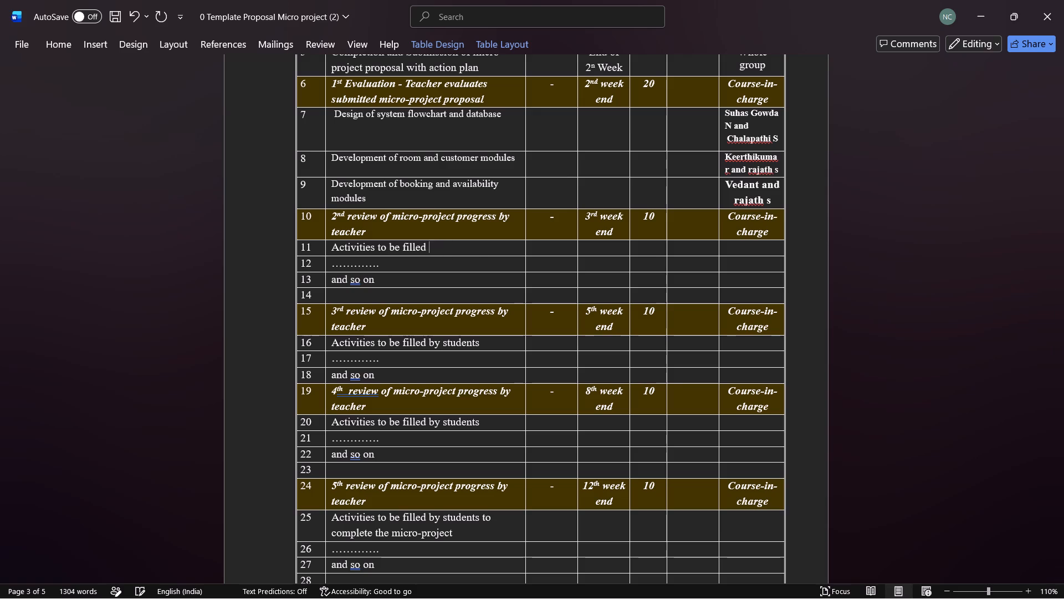
key(shift+Left)
key(shift+BackSpace)
key(shift+BackSpace)
key(shift+BackSpace)
key(shift+BackSpace)
key(shift+BackSpace)
key(shift+BackSpace)
key(shift+BackSpace)
key(shift+BackSpace)
key(shift+BackSpace)
key(shift+BackSpace)
key(shift+BackSpace)
key(shift+BackSpace)
key(shift+BackSpace)
key(shift+BackSpace)
key(BackSpace)
Delete the dotted placeholder line from row 12's activity cell.
click(391, 272)
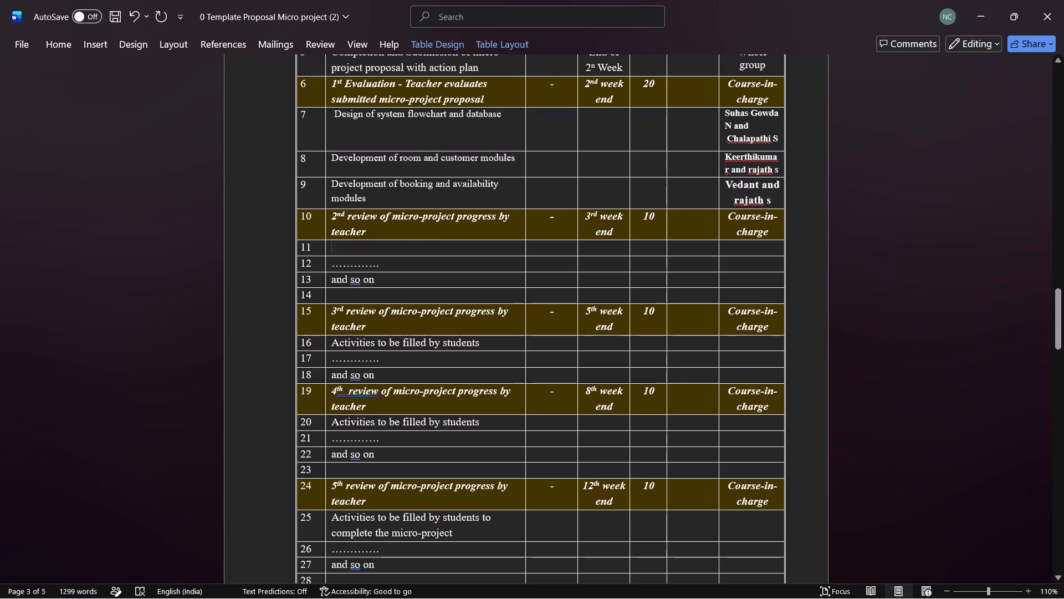
click(392, 269)
key(BackSpace)
key(BackSpace)
key(BackSpace)
key(BackSpace)
key(BackSpace)
key(BackSpace)
Delete the placeholder "and so on" from row 13's activity cell.
key(Down)
key(Right)
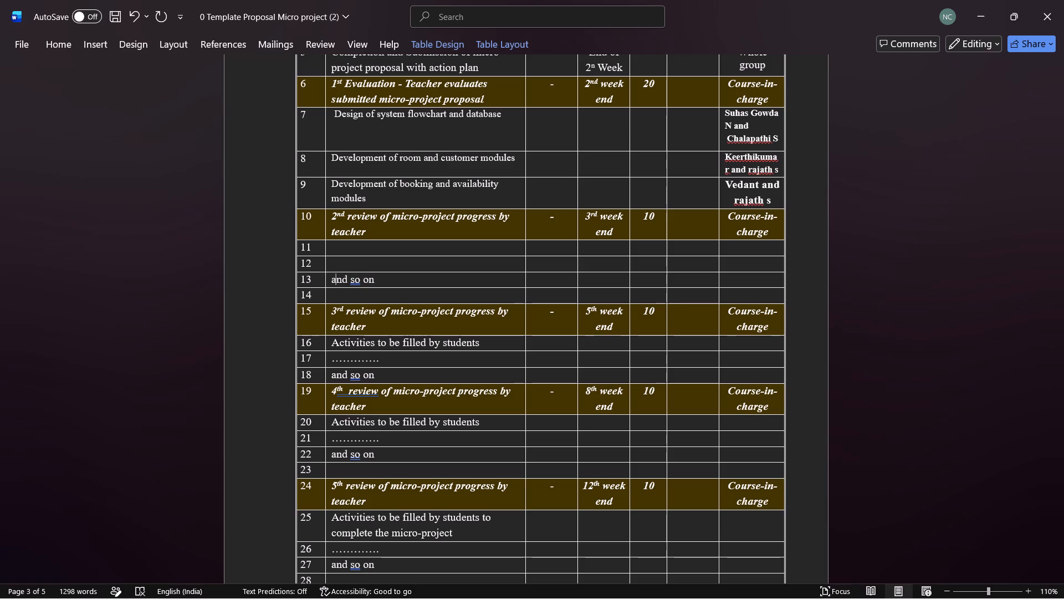
key(Right)
key(BackSpace)
key(End)
key(BackSpace)
key(BackSpace)
key(BackSpace)
key(BackSpace)
key(BackSpace)
key(BackSpace)
key(BackSpace)
key(BackSpace)
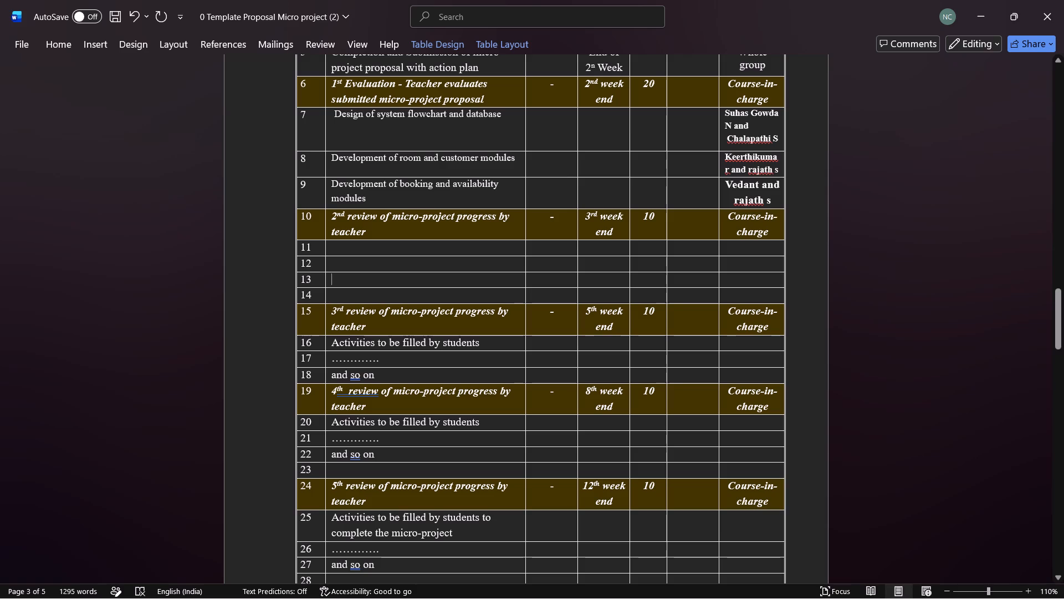
Copy the "Development of billing and report modules" entry, including its weeks and group, from the page 4 draft plan into row 11's activity cell.
scroll(442, 485, down, 5)
scroll(467, 376, up, 3)
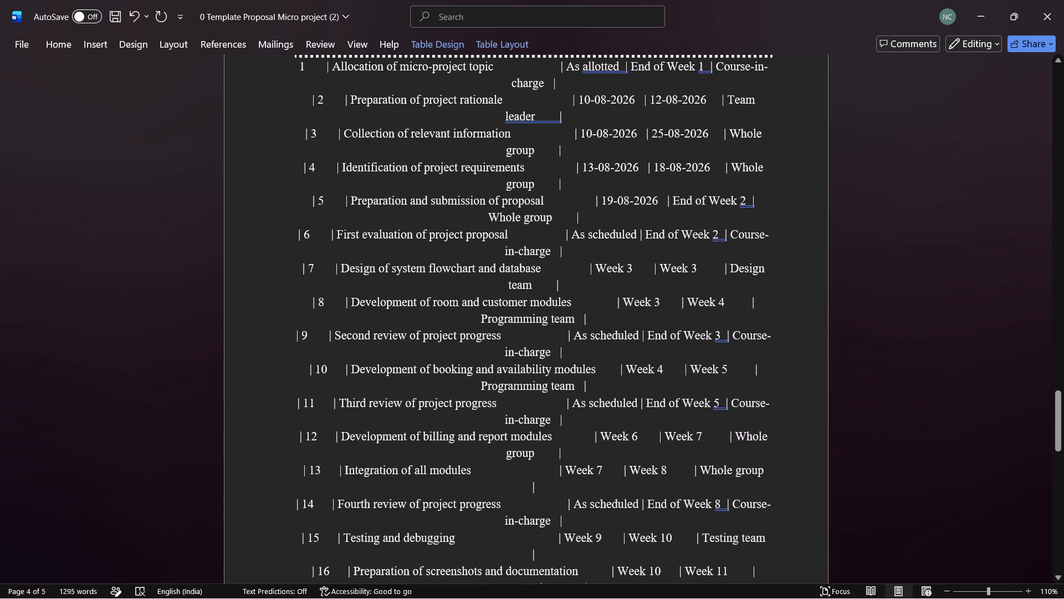
scroll(398, 296, down, 1)
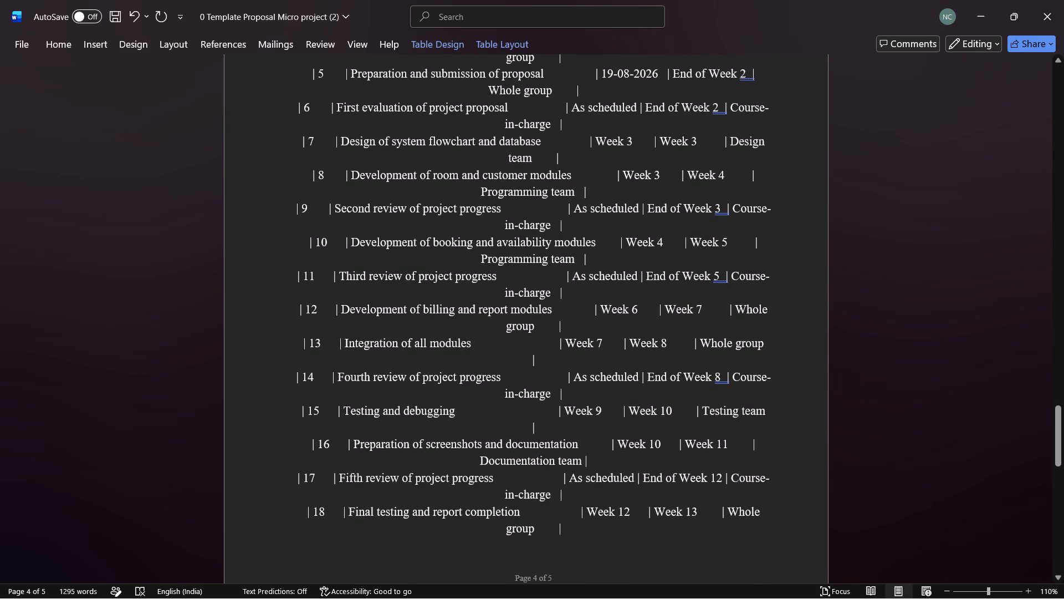
drag(346, 304, 532, 304)
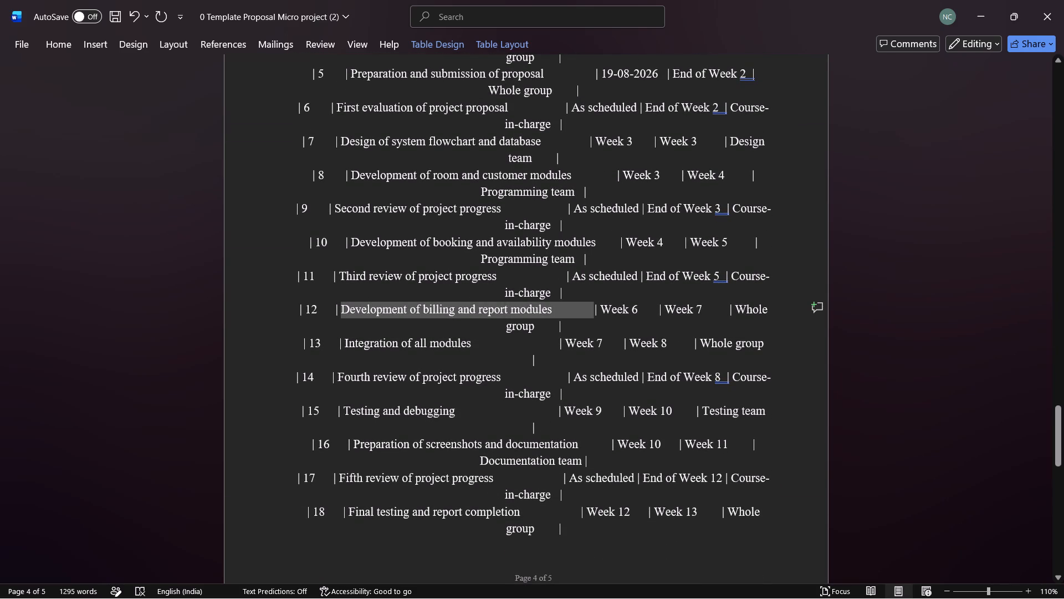
drag(532, 304, 544, 311)
key(shift+Down)
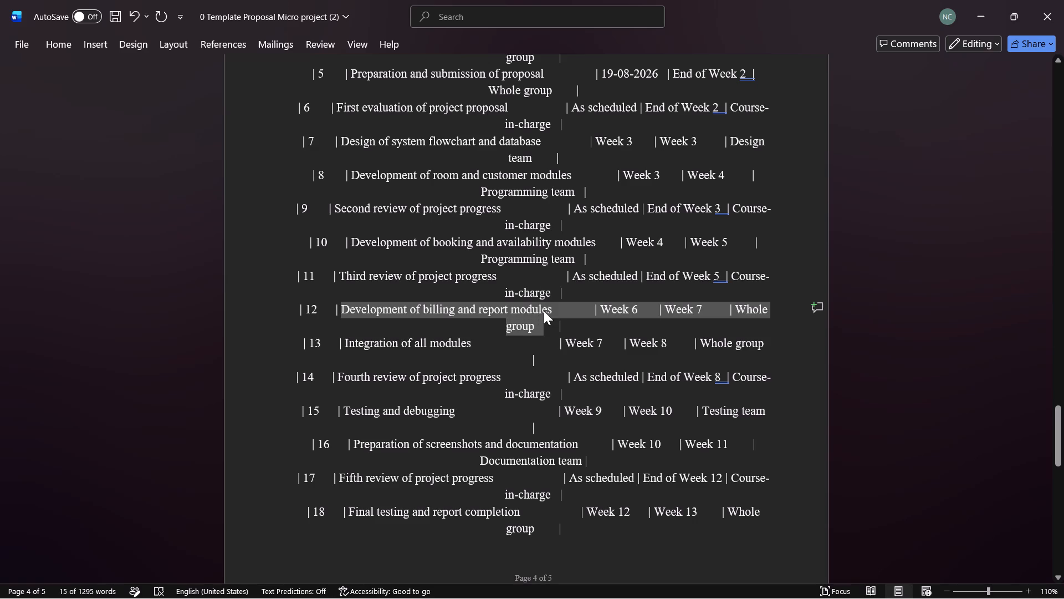
key(ctrl+c)
scroll(589, 297, up, 2)
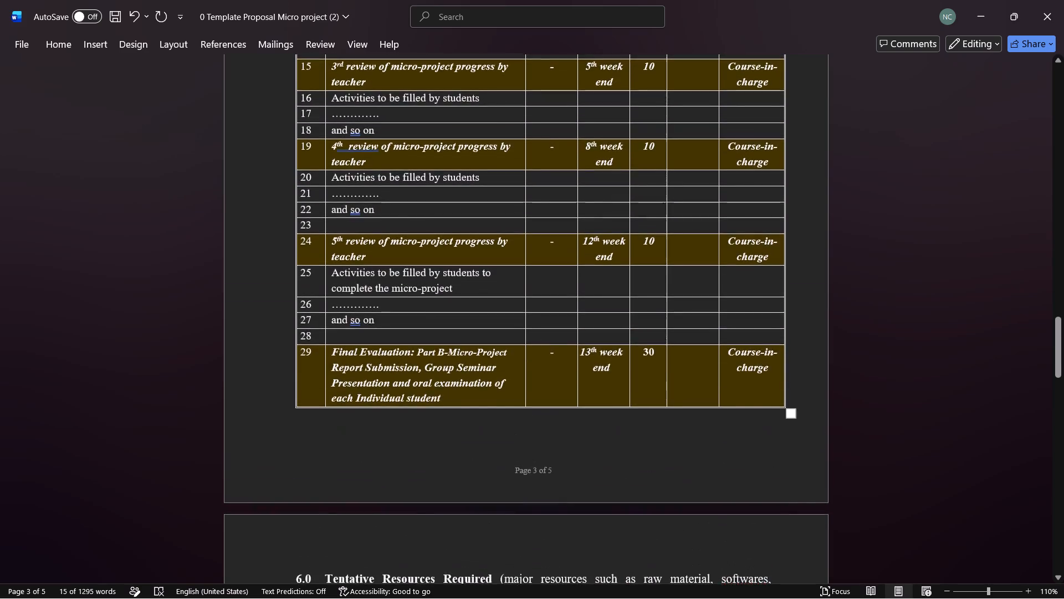
scroll(469, 263, up, 1)
click(352, 237)
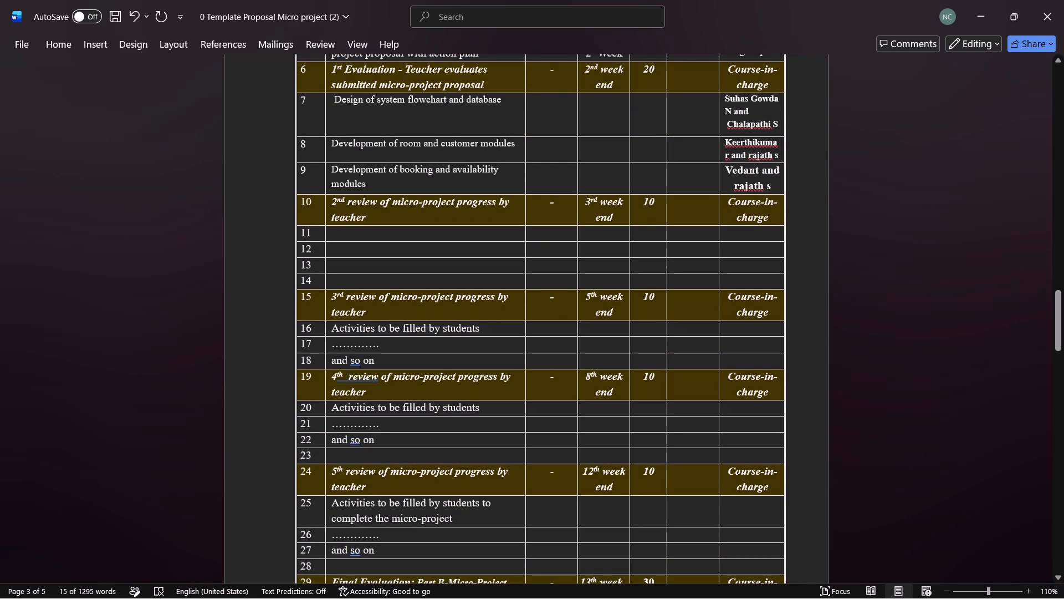
key(ctrl+v)
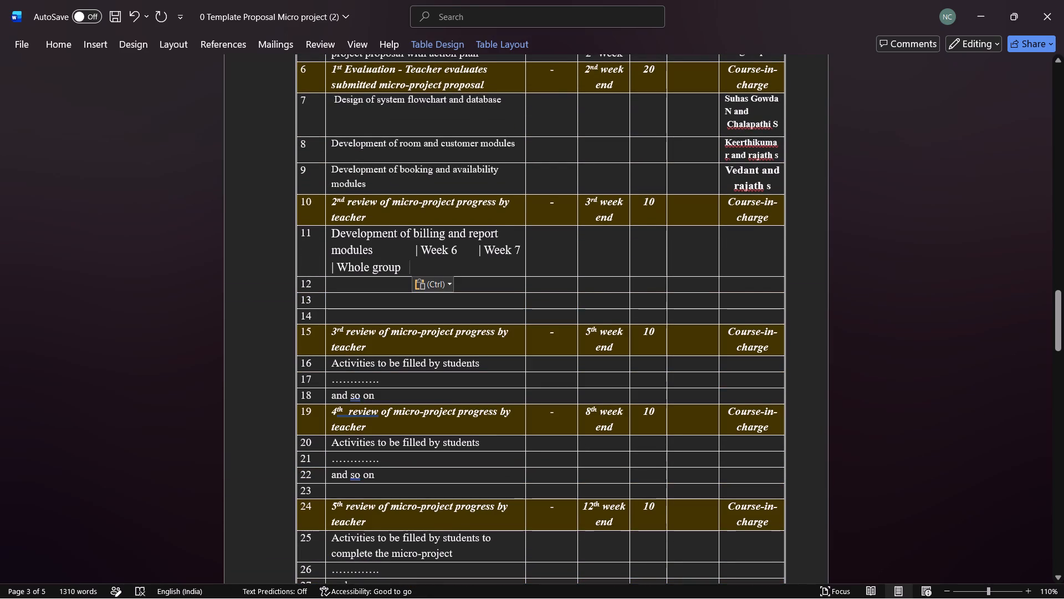
Set the font size of the pasted billing and report modules text in row 11 to 10.
key(shift+Left)
key(shift+Left)
key(shift+Left)
key(shift+Left)
key(shift+Left)
key(shift+Left)
key(shift+Left)
key(shift+Left)
key(shift+Left)
key(shift+Left)
key(shift+Left)
key(shift+Left)
key(shift+Left)
key(shift+Left)
key(shift+Left)
key(shift+Left)
key(shift+Left)
key(shift+Left)
key(shift+Left)
key(shift+Left)
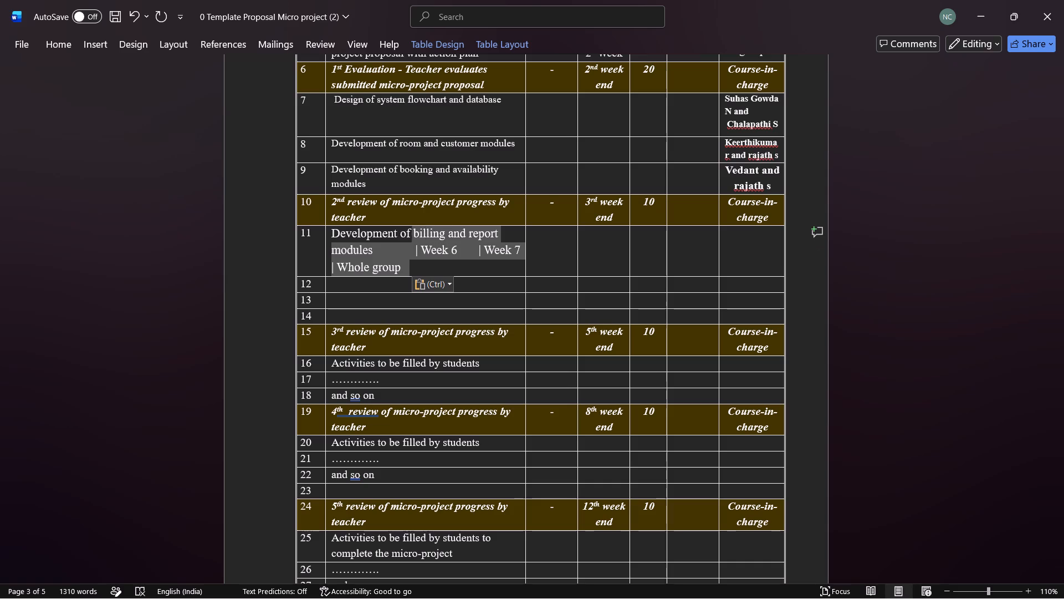
key(shift+Left)
key(shift+Left)
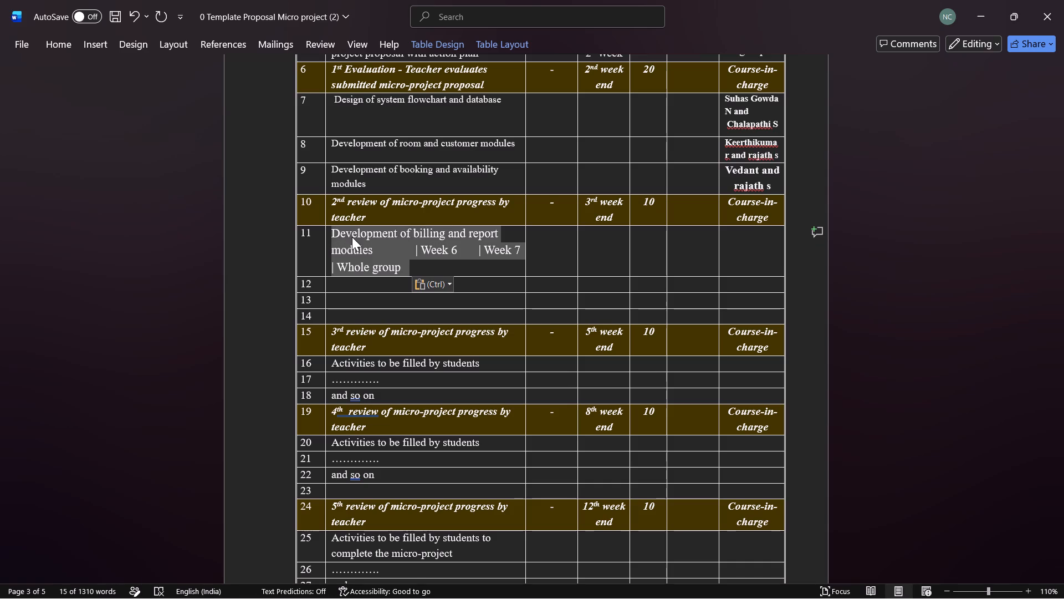
click(400, 270)
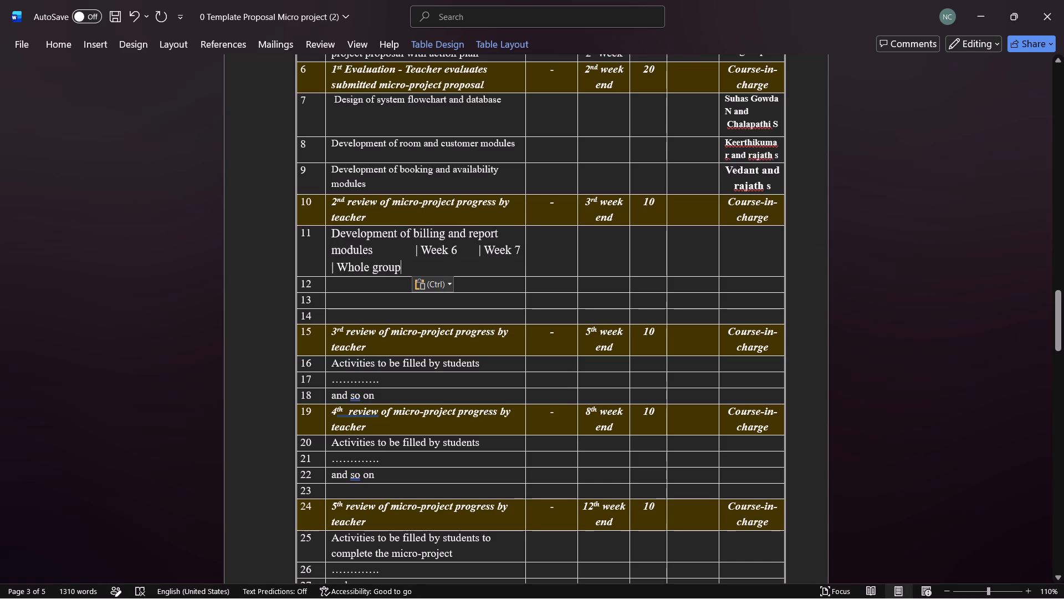
drag(405, 266, 350, 240)
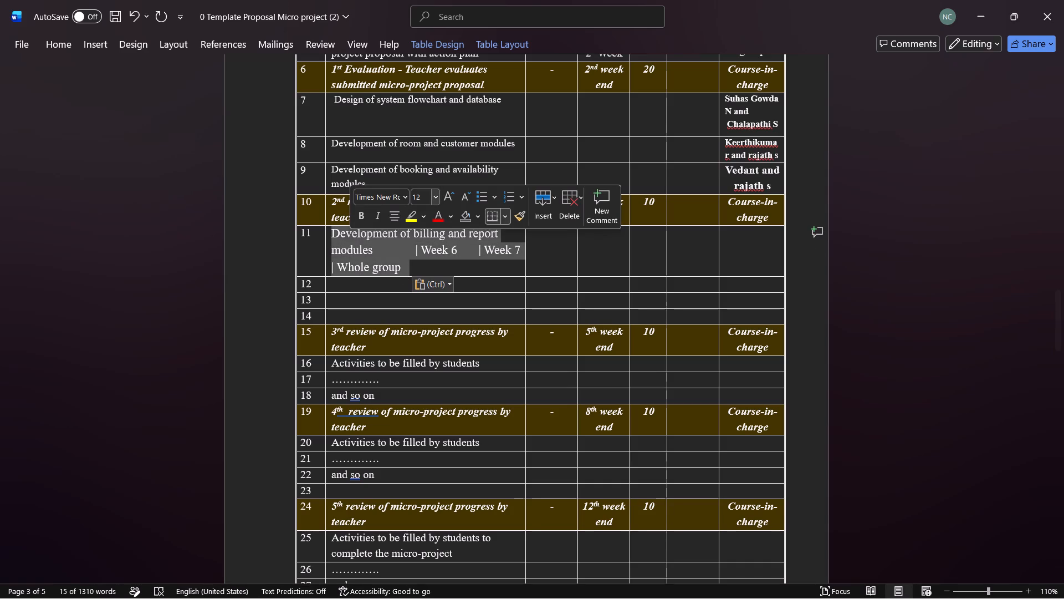
click(434, 198)
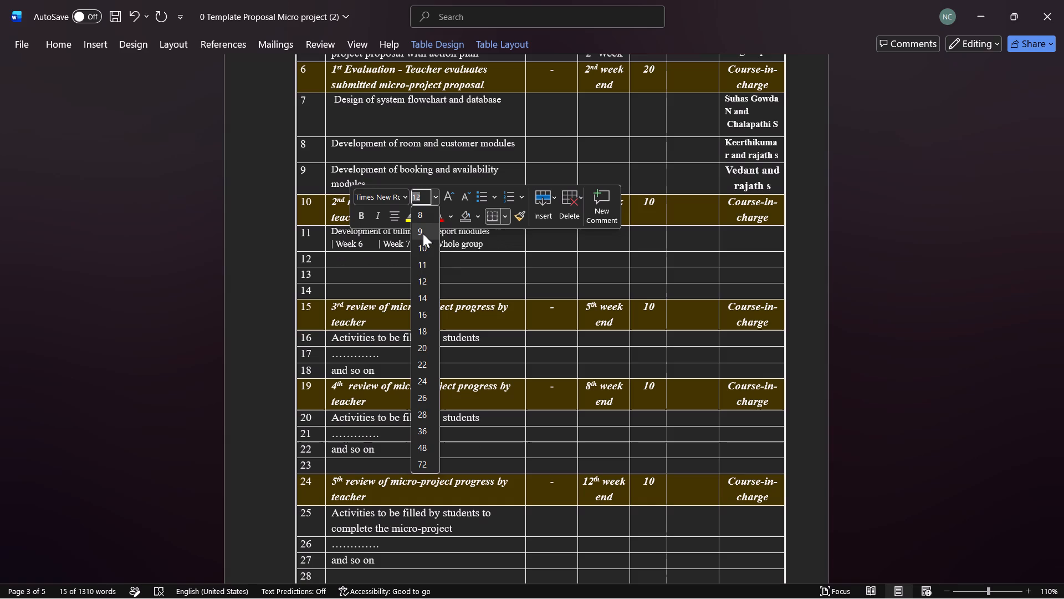
click(427, 246)
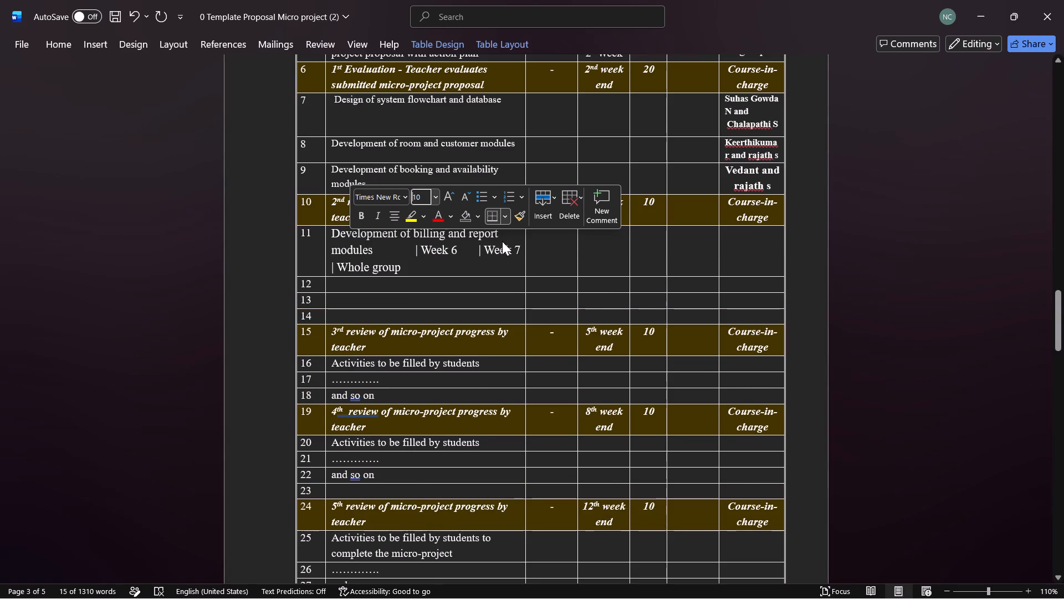
Delete the week entries and "Whole group" text from row 11's activity cell, keeping only "Development of billing and report modules".
click(502, 241)
drag(502, 241, 340, 249)
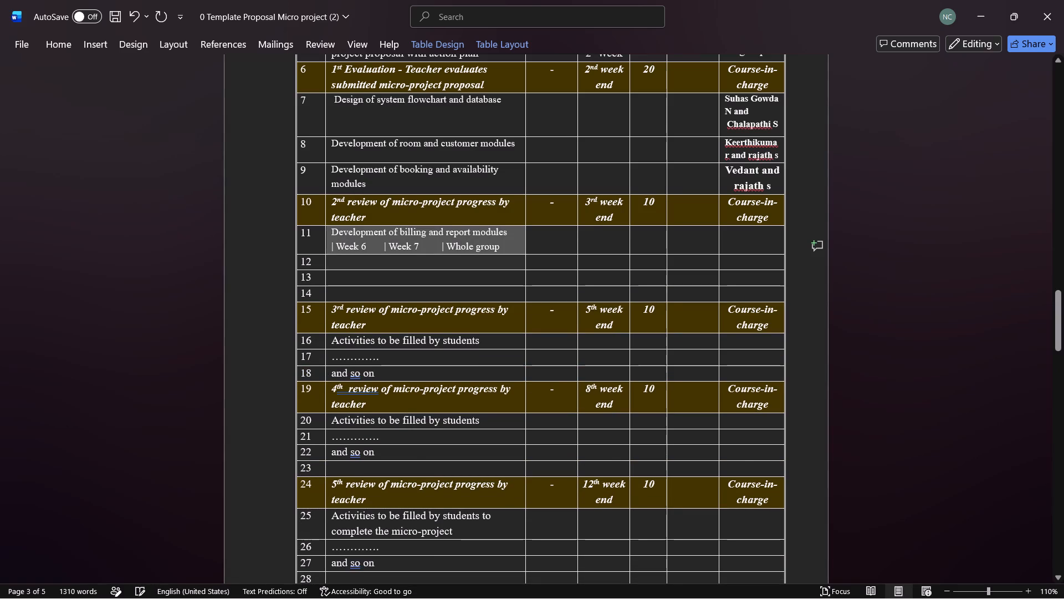
drag(340, 249, 508, 247)
click(508, 247)
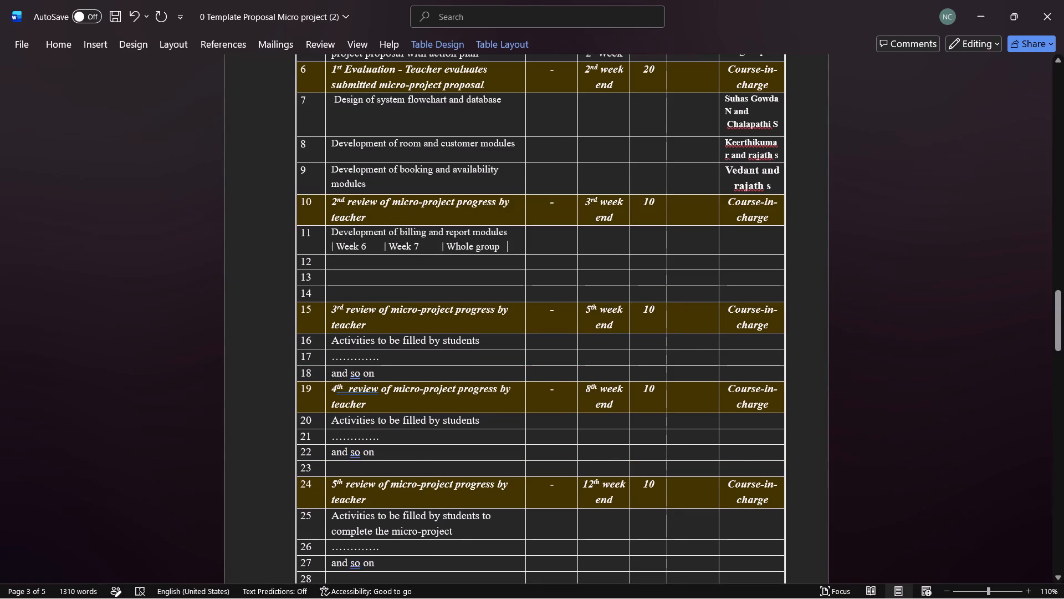
drag(500, 246, 349, 250)
key(BackSpace)
key(BackSpace)
key(BackSpace)
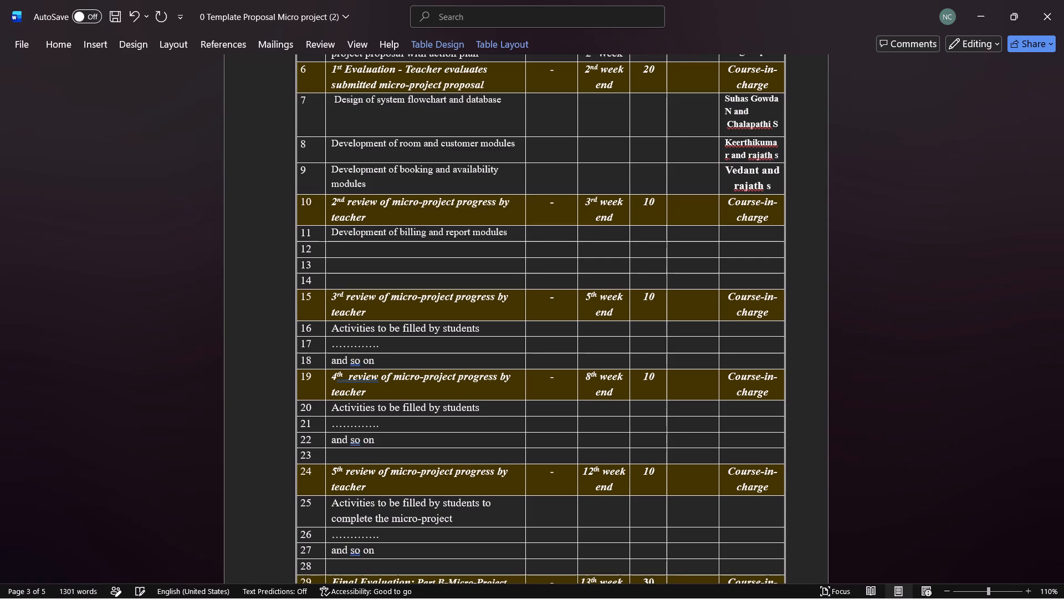
Enter "Suhas and keerthikumar" as the responsible persons for row 11 of the Action Plan table.
click(739, 233)
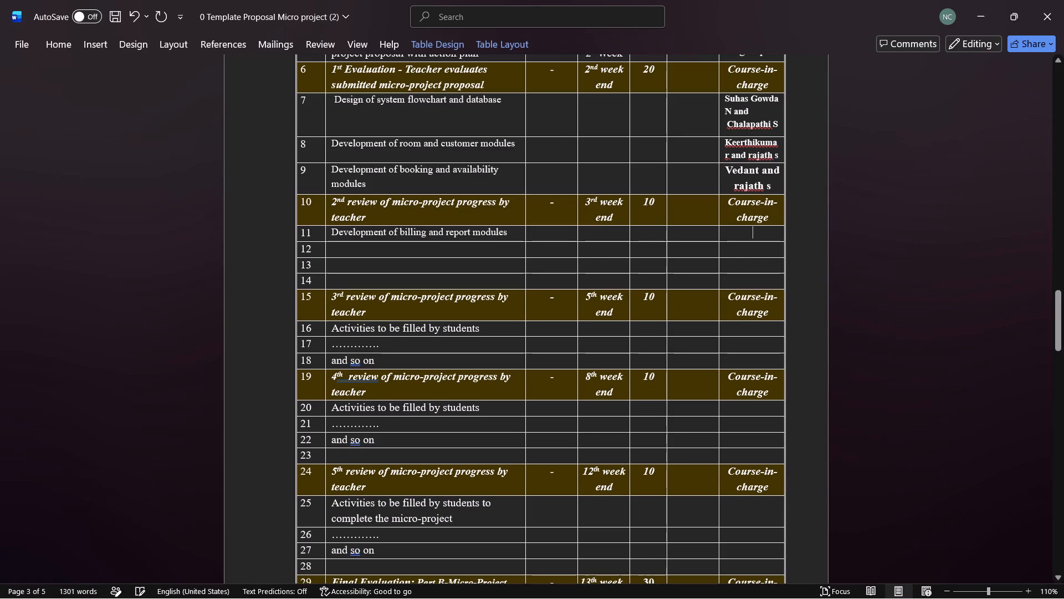
text(Suhas)
key(space)
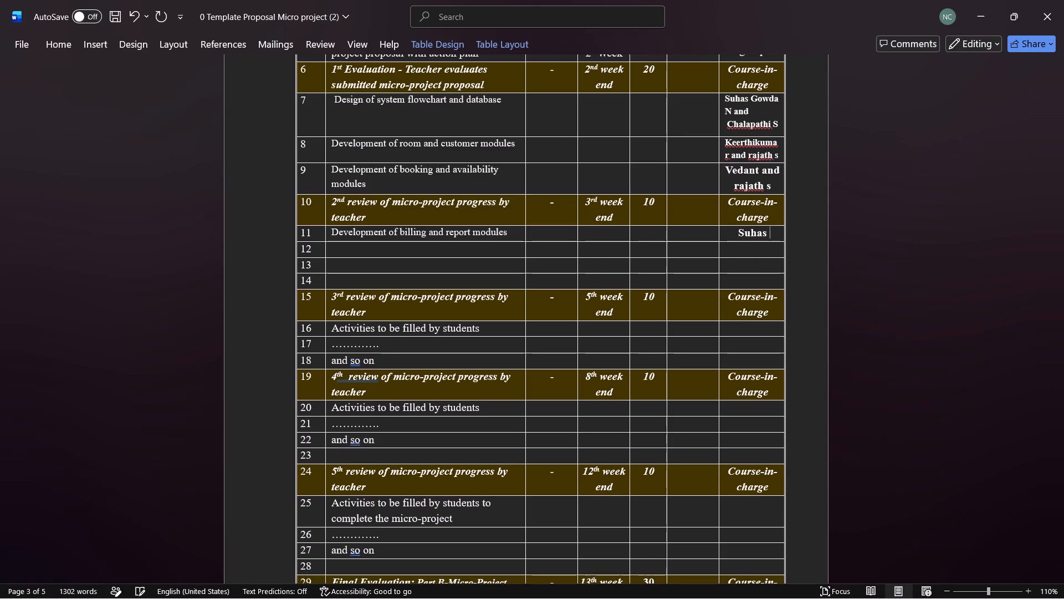
text(and)
key(space)
text(keerthi)
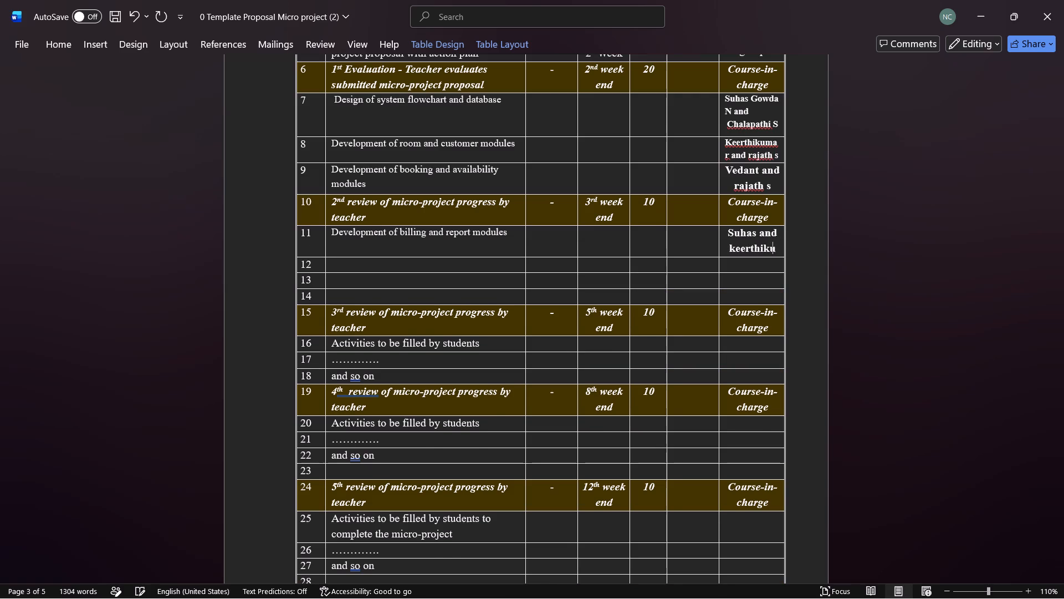
key(r)
key(BackSpace)
key(BackSpace)
text(mar)
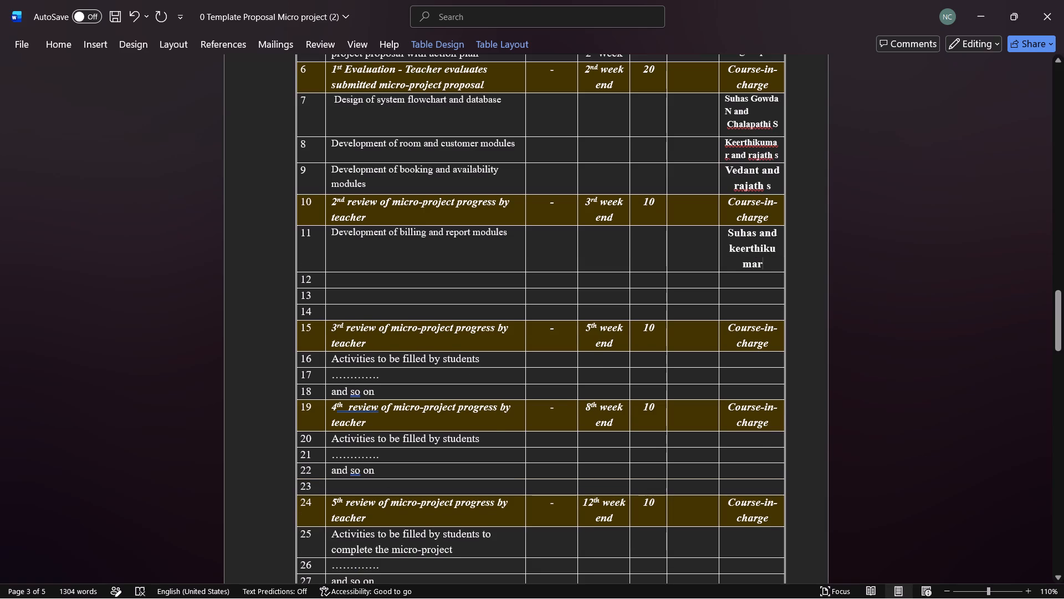
Set the font size of the responsible persons' names in row 11 to 10.
drag(764, 261, 728, 236)
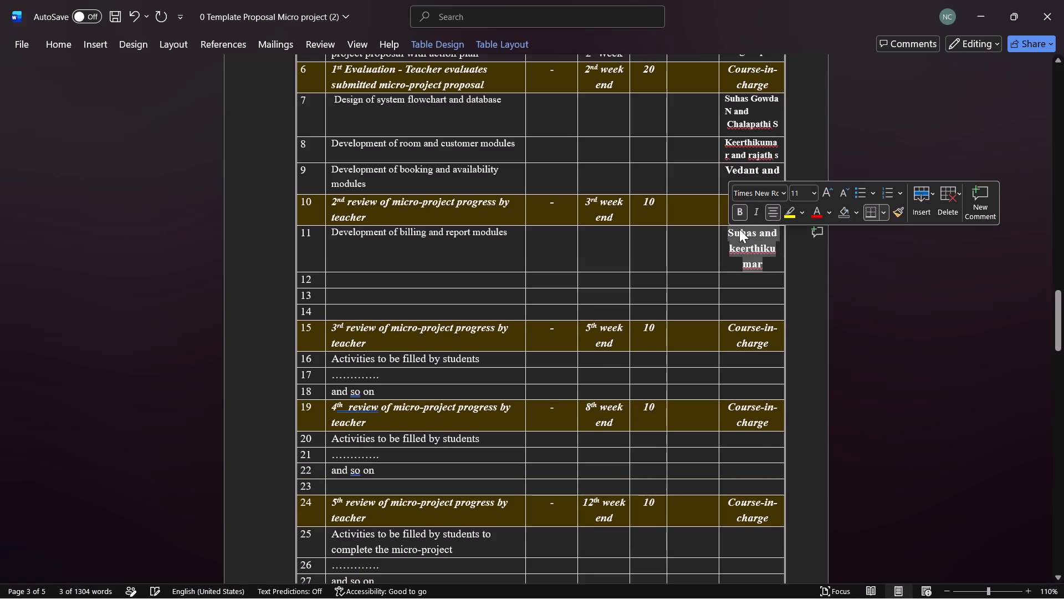
click(816, 191)
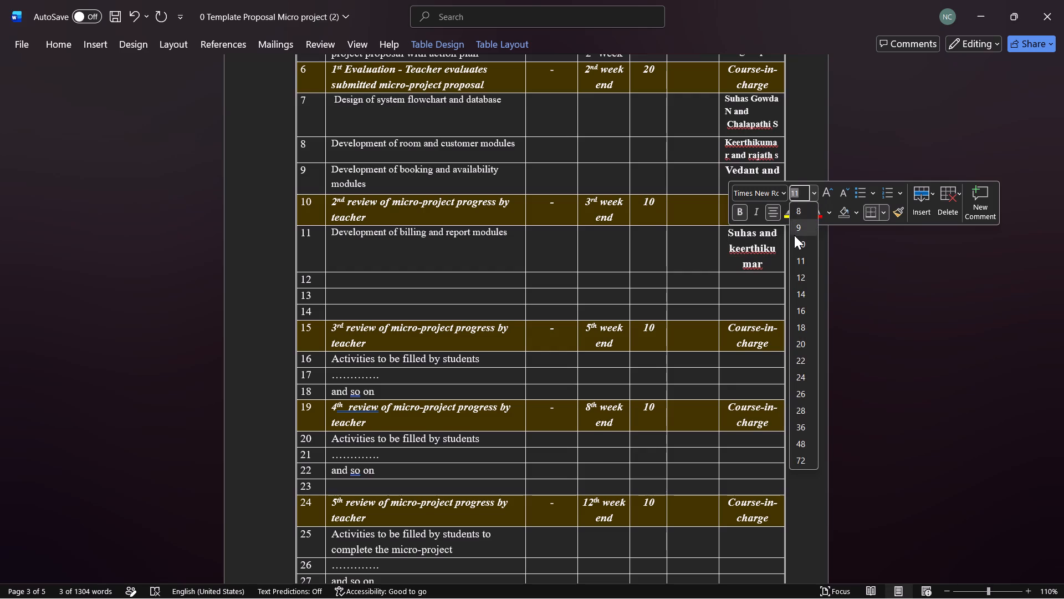
click(799, 240)
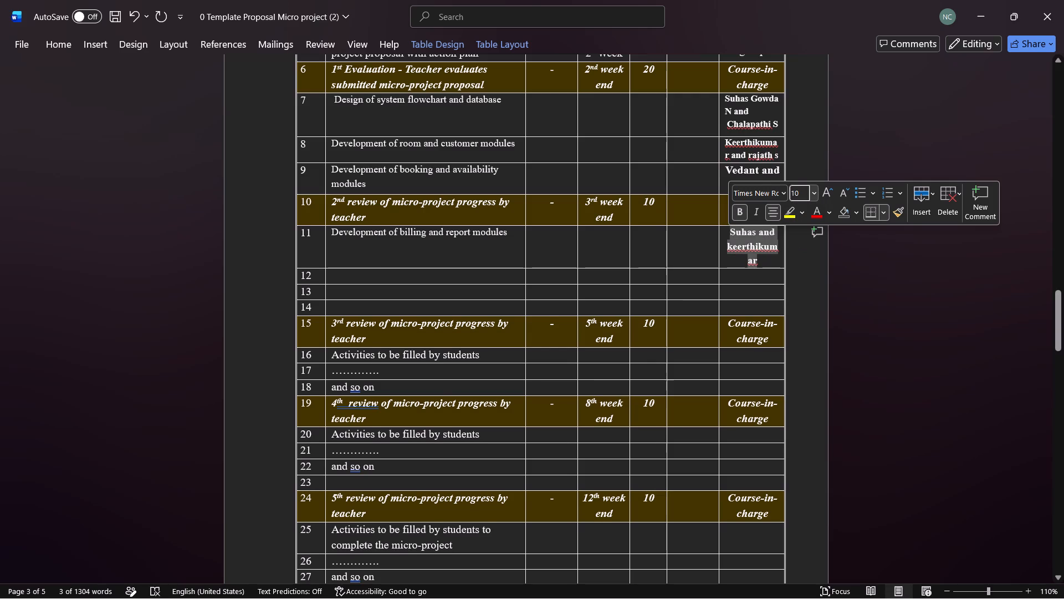
click(774, 255)
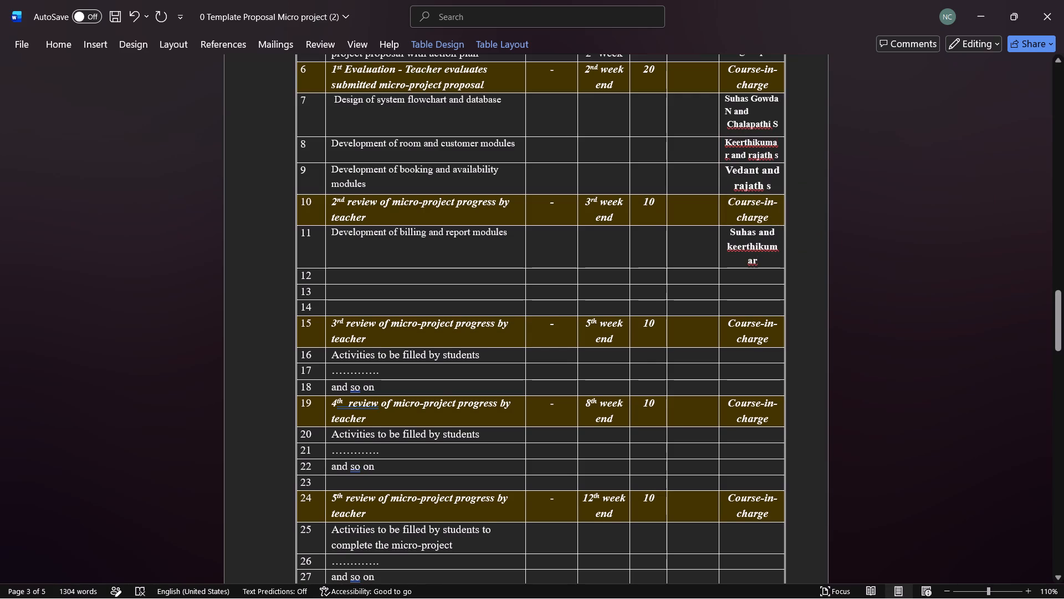
Remove the centring from row 11's responsible-person names so they align at the cell's left edge.
click(727, 232)
key(BackSpace)
key(BackSpace)
Replace the word "and" between the two names in row 11's responsible-person cell with a comma.
click(755, 237)
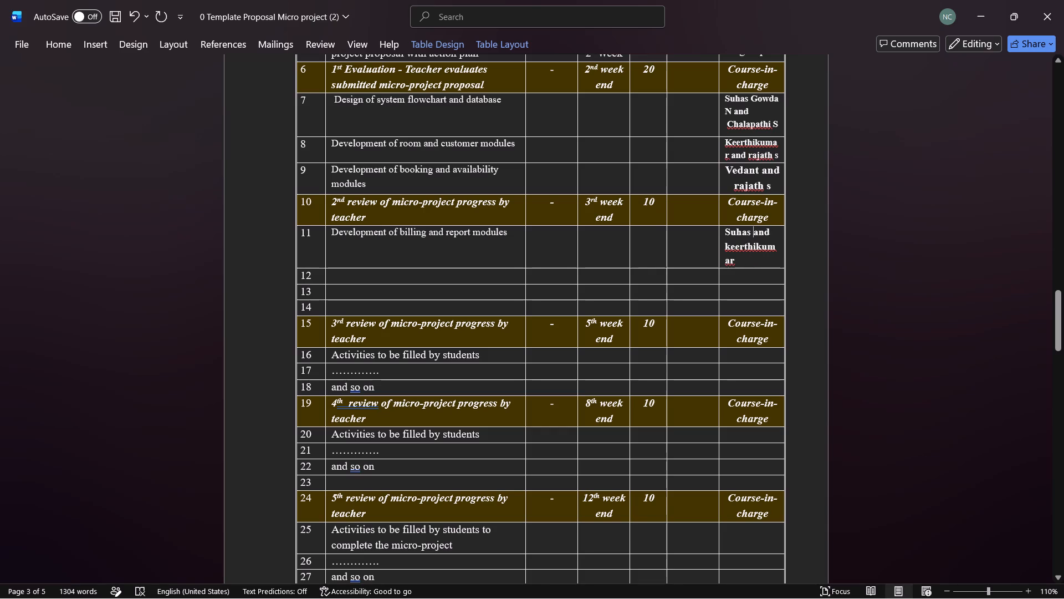
drag(774, 235, 756, 235)
key(BackSpace)
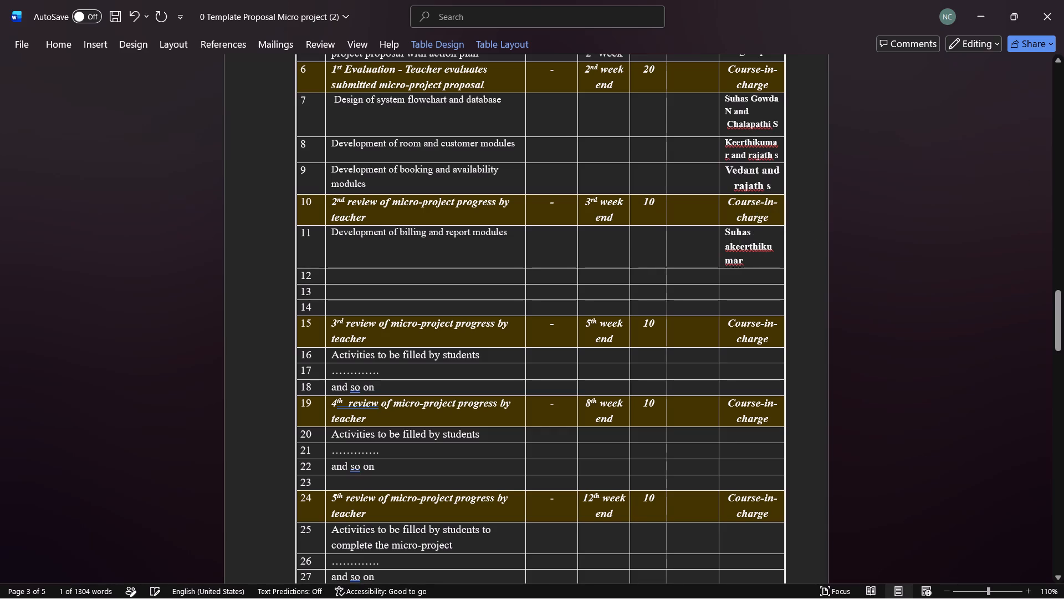
key(BackSpace)
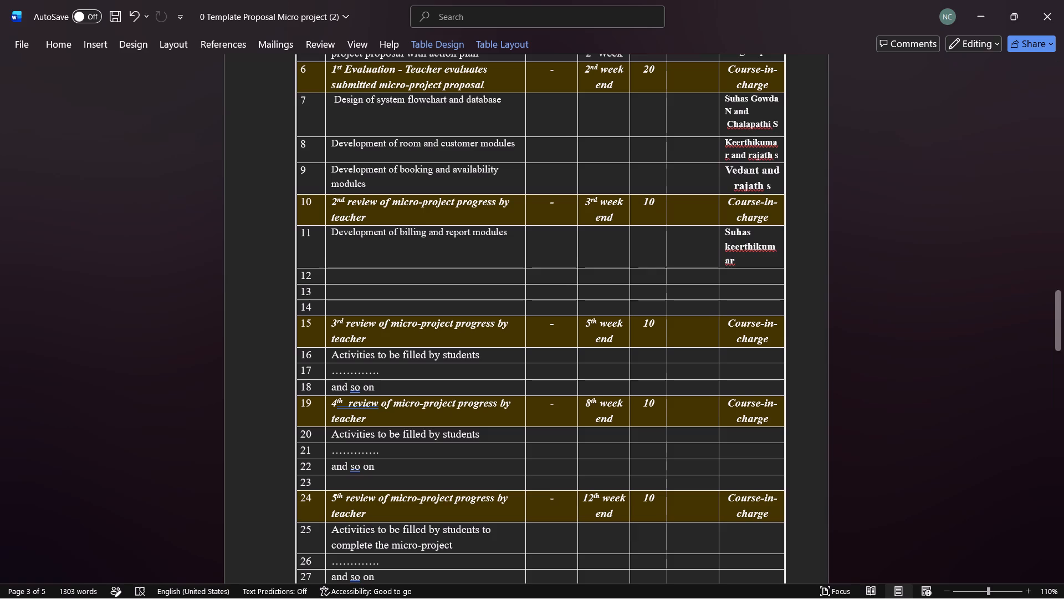
key(BackSpace)
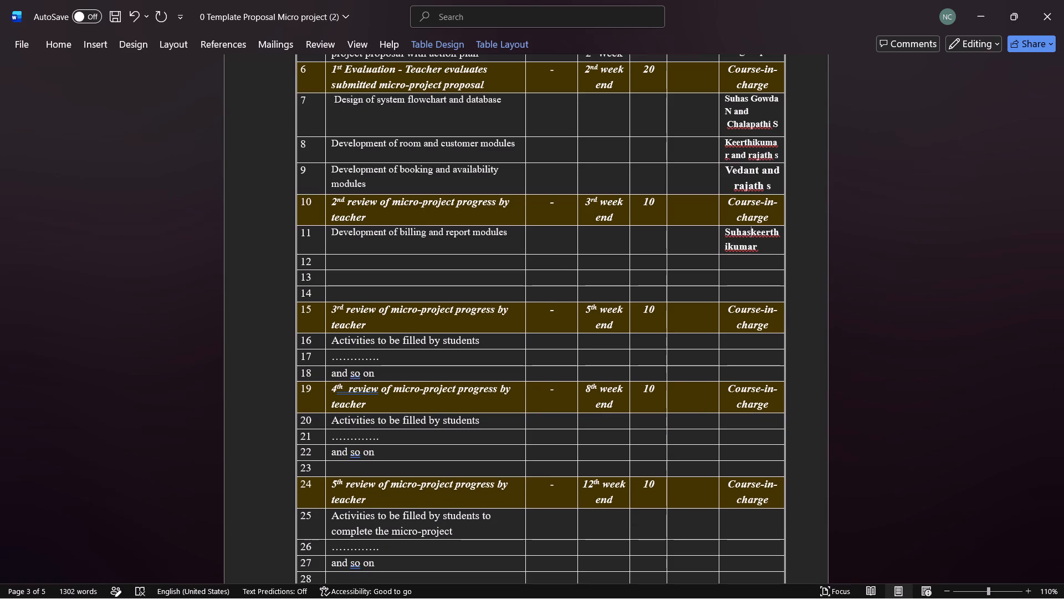
key(comma)
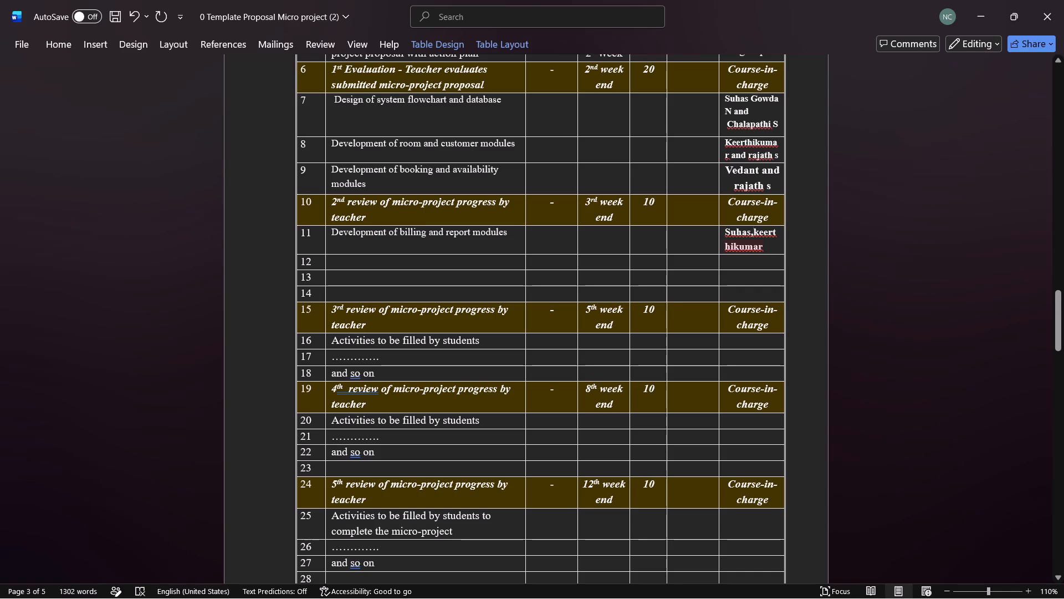
Replace the second name in row 11's responsible-person cell with "keerthi" on its own line below "Suhas,".
click(764, 245)
key(BackSpace)
key(BackSpace)
key(BackSpace)
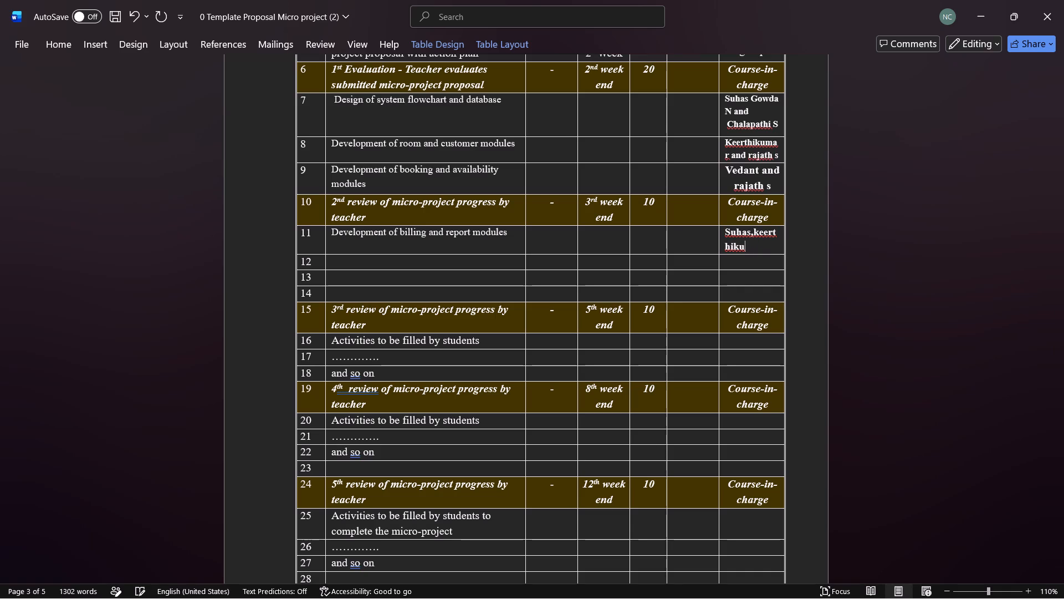
key(BackSpace)
key(BackSpace)
key(BackSpace)
key(BackSpace)
key(BackSpace)
key(BackSpace)
key(BackSpace)
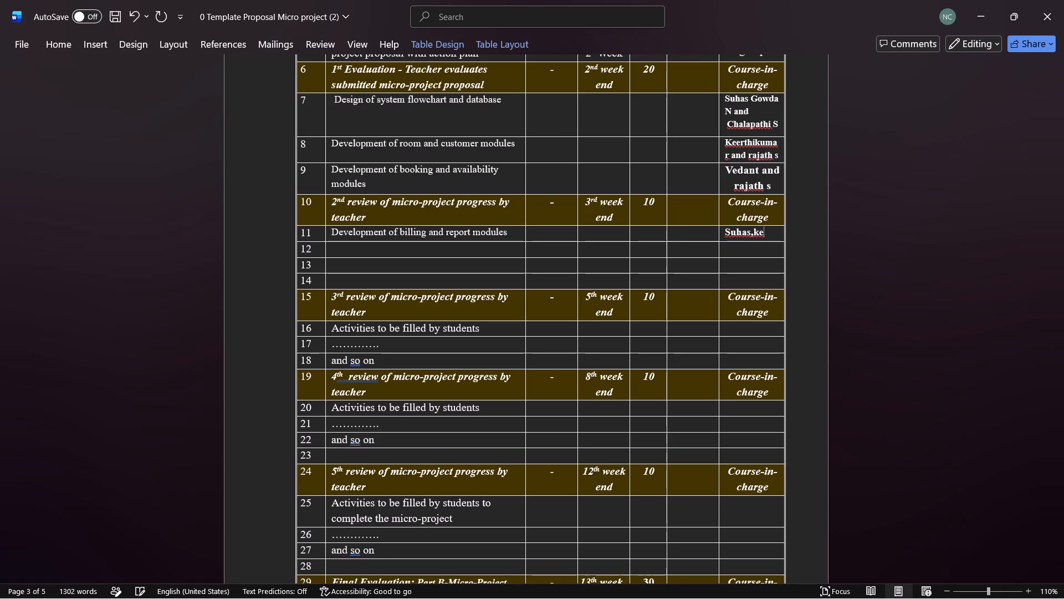
key(BackSpace)
key(BackSpace)
key(Return)
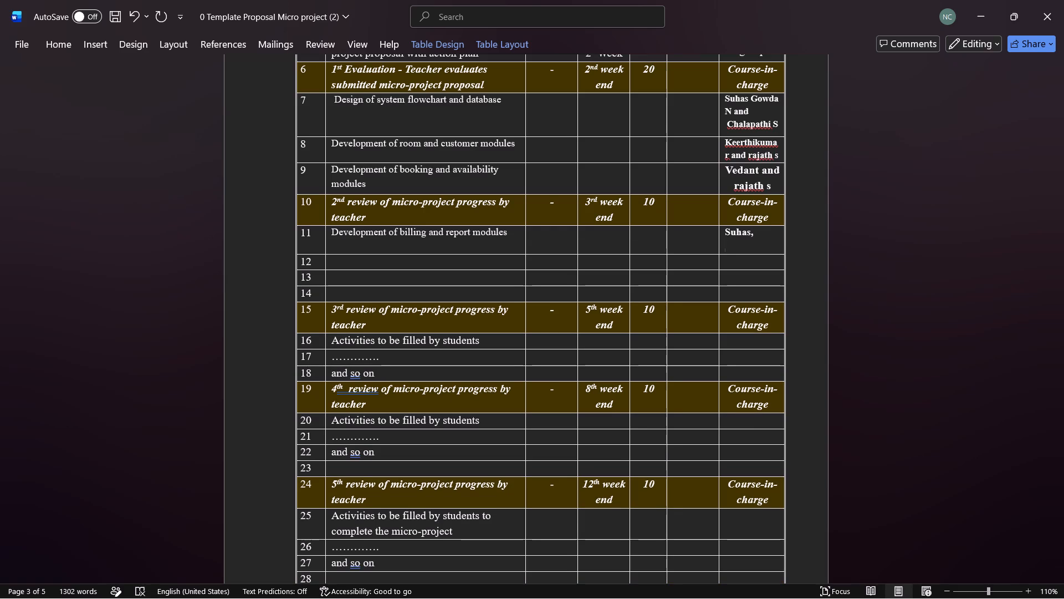
text(keerthi)
text(kumar)
key(BackSpace)
key(BackSpace)
key(BackSpace)
key(BackSpace)
key(BackSpace)
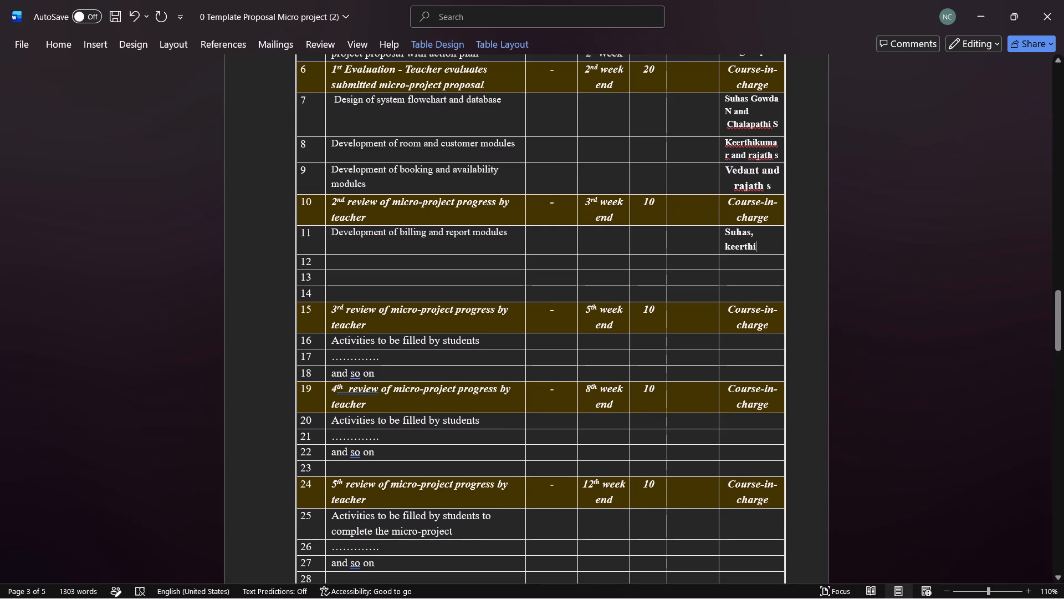
Shorten the first name in row 8's responsible-person cell to "Keerthi".
click(777, 144)
key(BackSpace)
key(BackSpace)
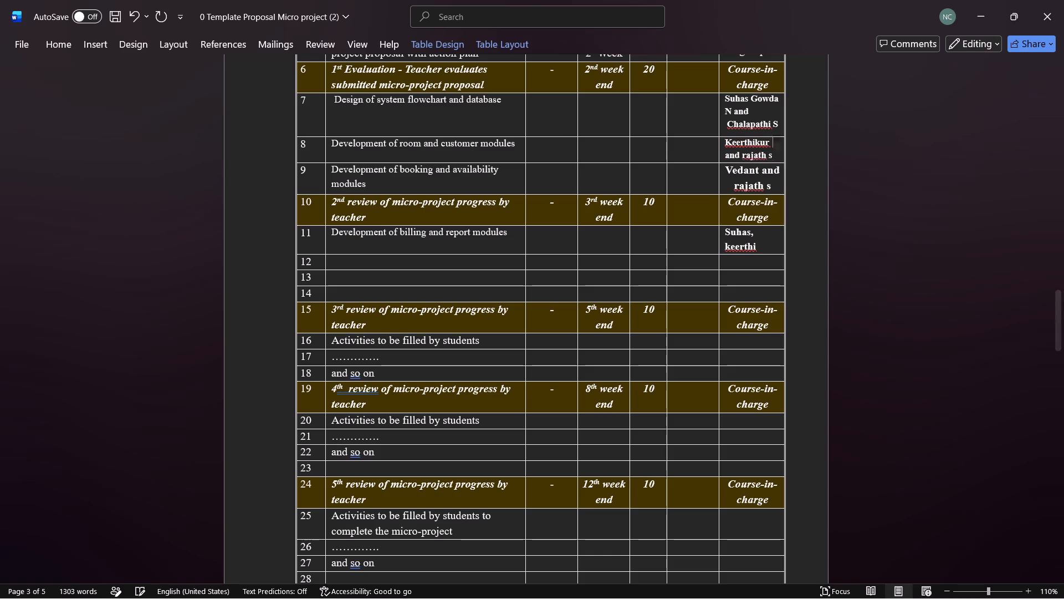
key(BackSpace)
key(BackSpace)
key(BackSpace)
key(Right)
key(BackSpace)
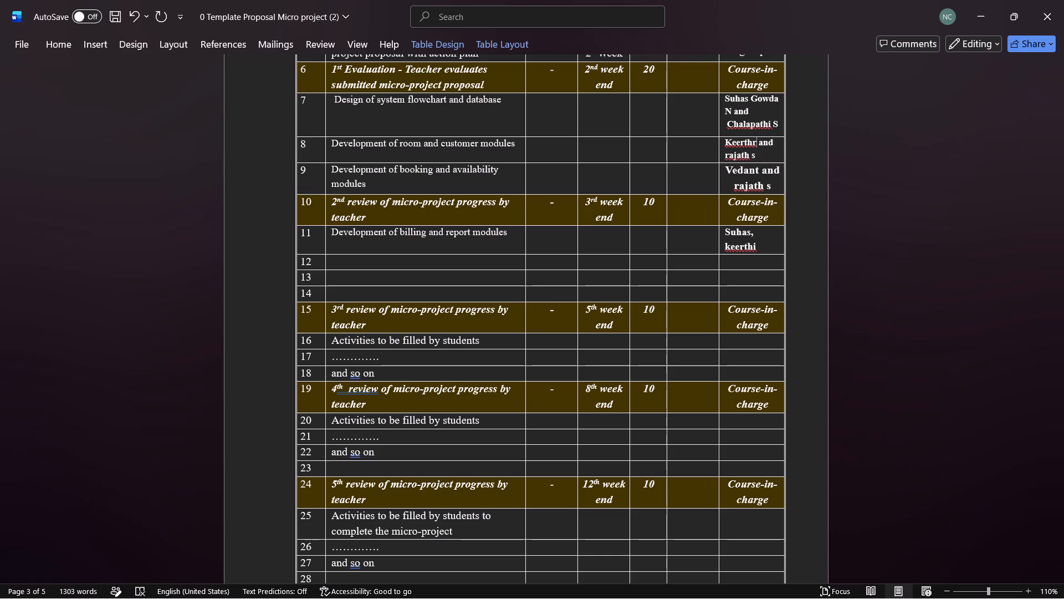
key(i)
Copy "Integration of all modules" from the draft activity list into row 12's activity cell of the Action Plan table.
scroll(543, 532, down, 4)
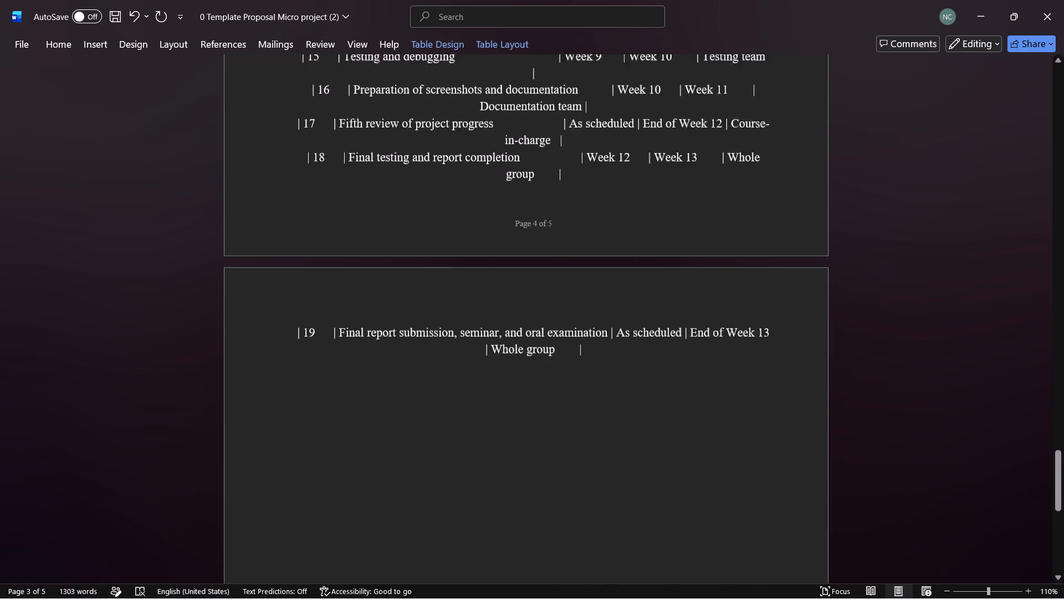
scroll(480, 419, up, 1)
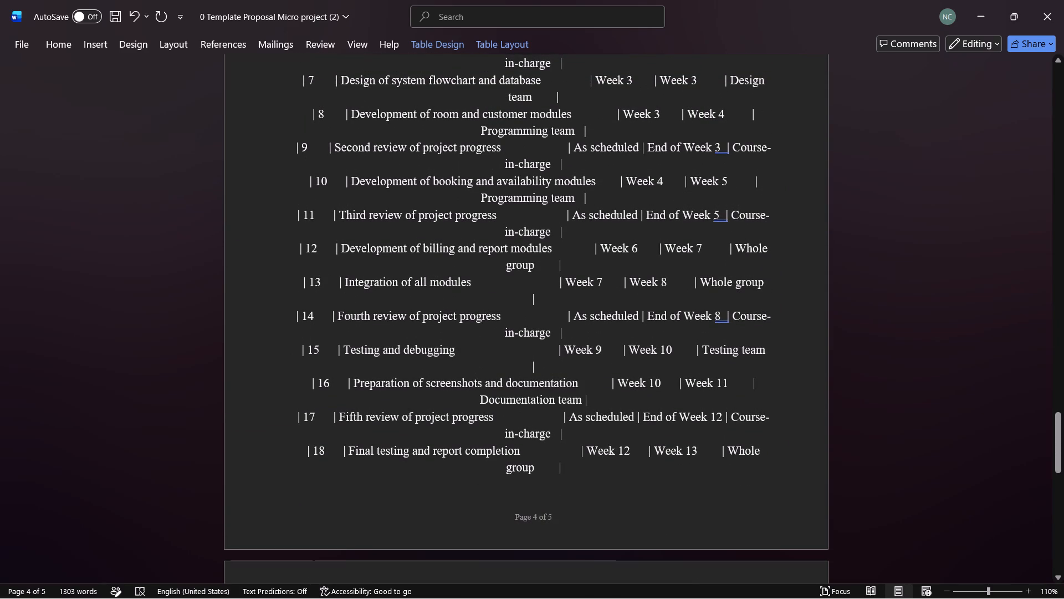
drag(344, 282, 474, 286)
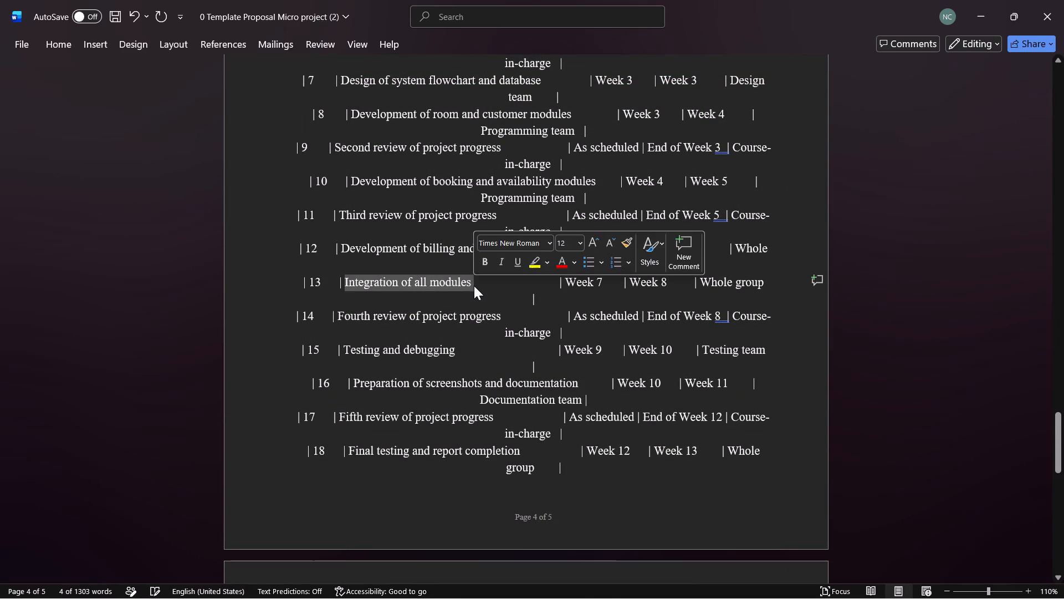
key(ctrl+c)
scroll(474, 286, up, 1)
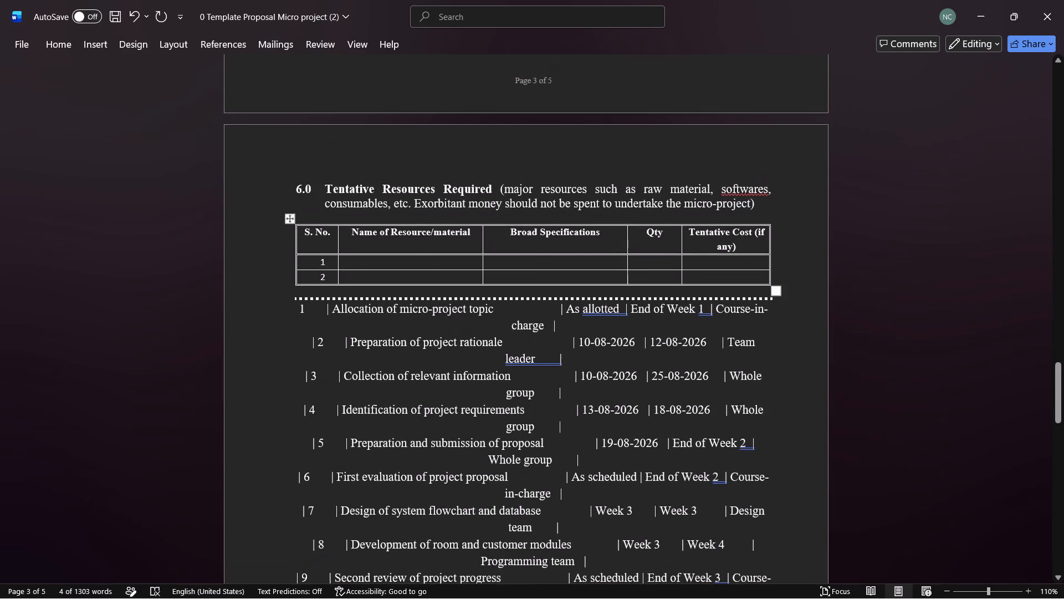
scroll(405, 251, up, 1)
scroll(410, 203, up, 1)
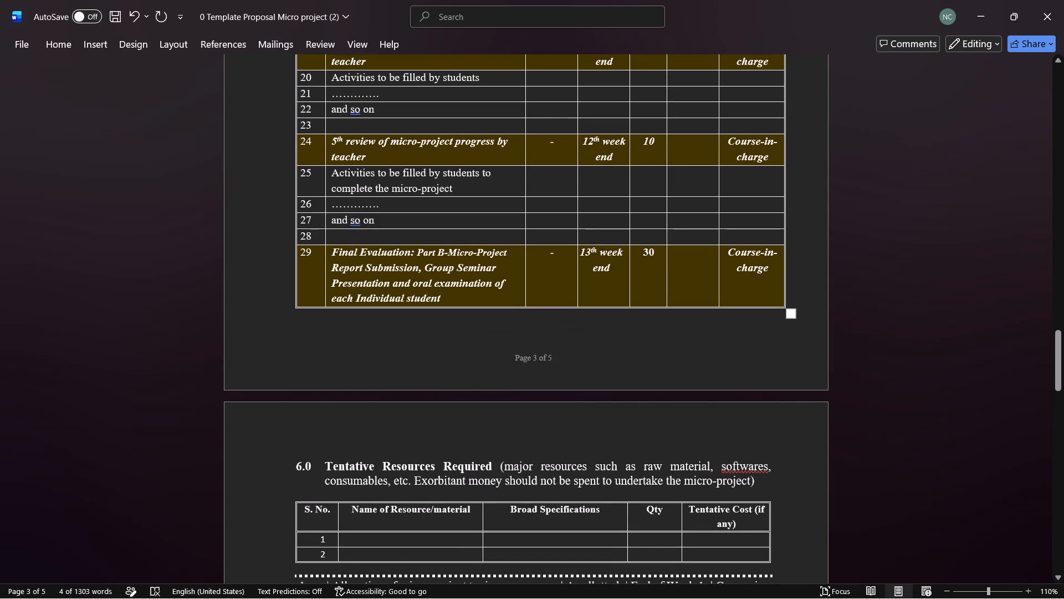
scroll(398, 106, up, 1)
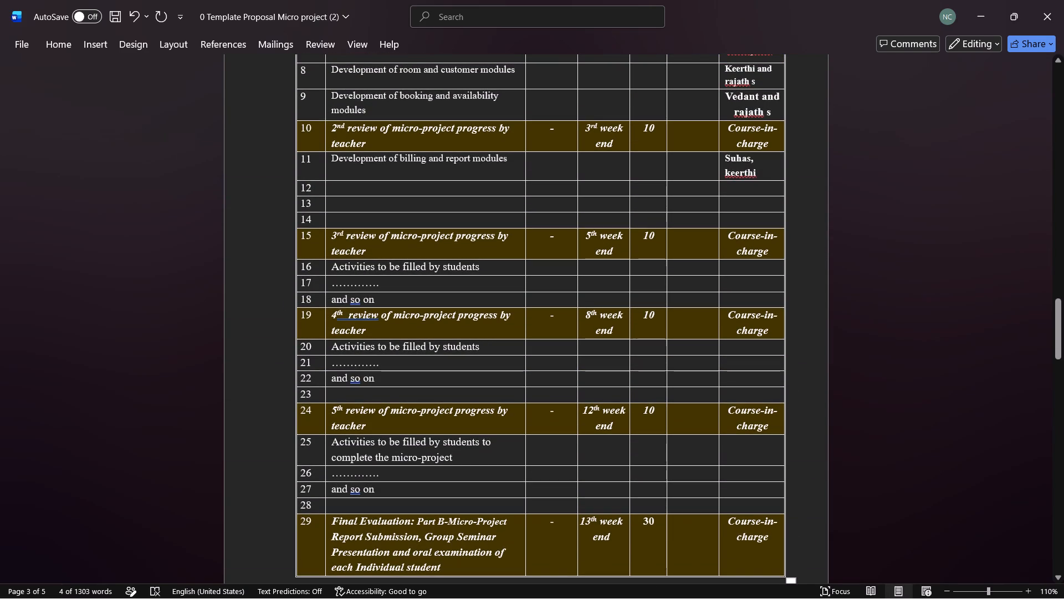
click(341, 185)
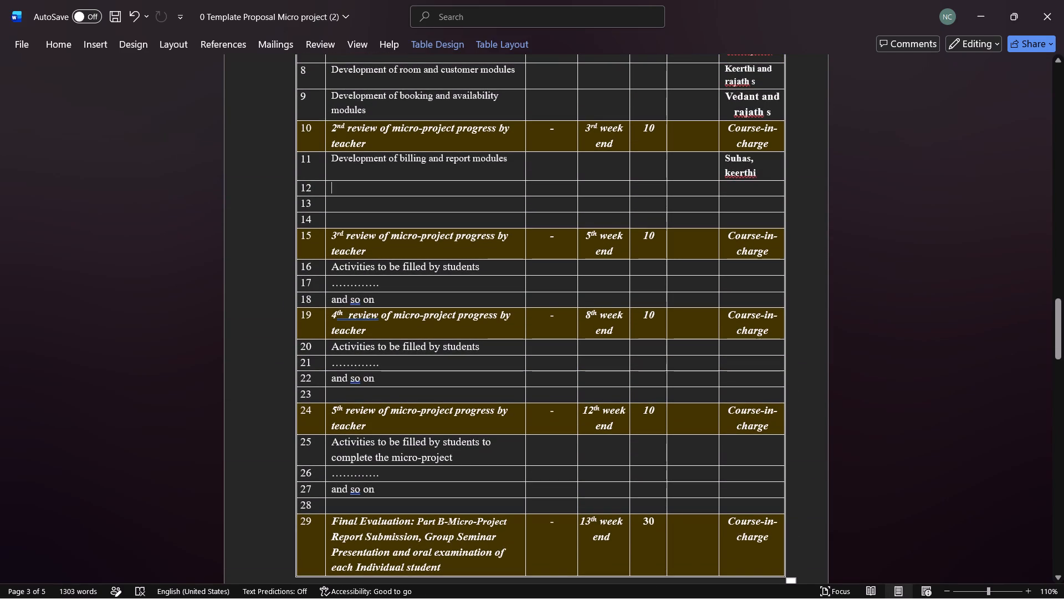
key(ctrl+v)
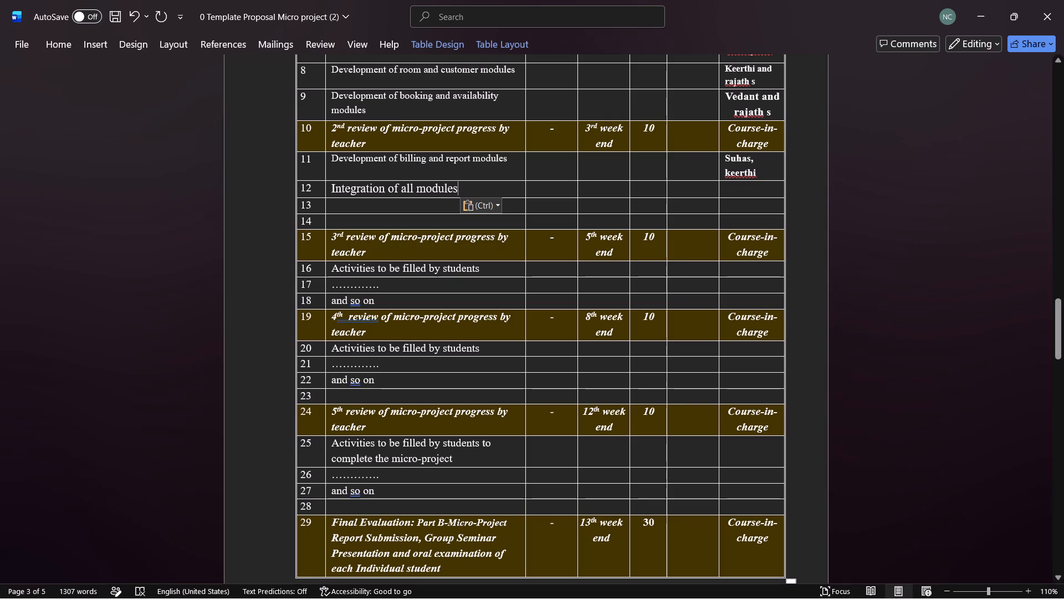
Set the font size of row 12's activity text "Integration of all modules" to 10.
drag(466, 194, 334, 184)
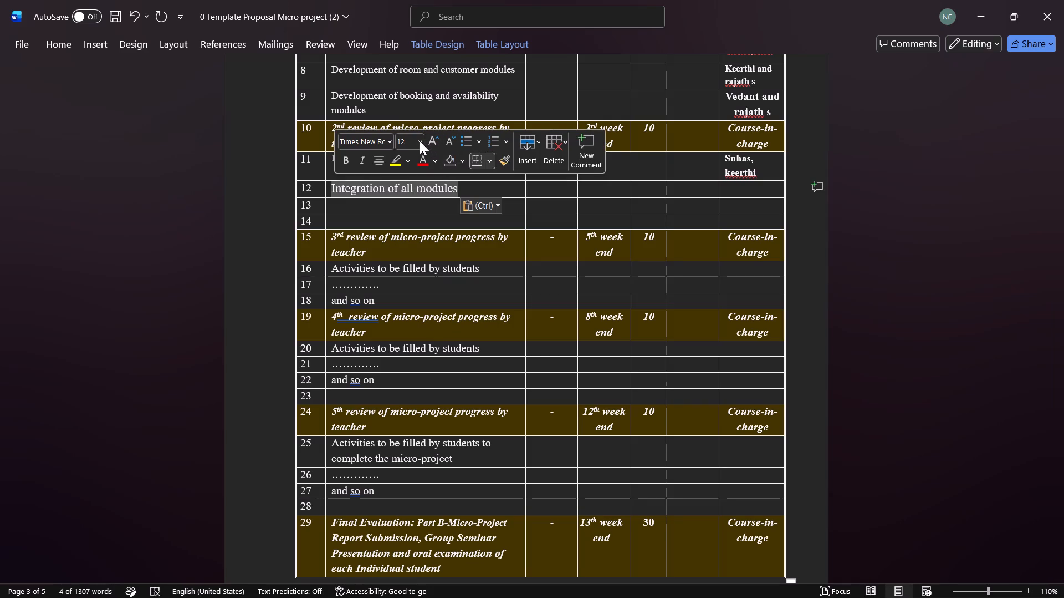
click(416, 141)
click(403, 184)
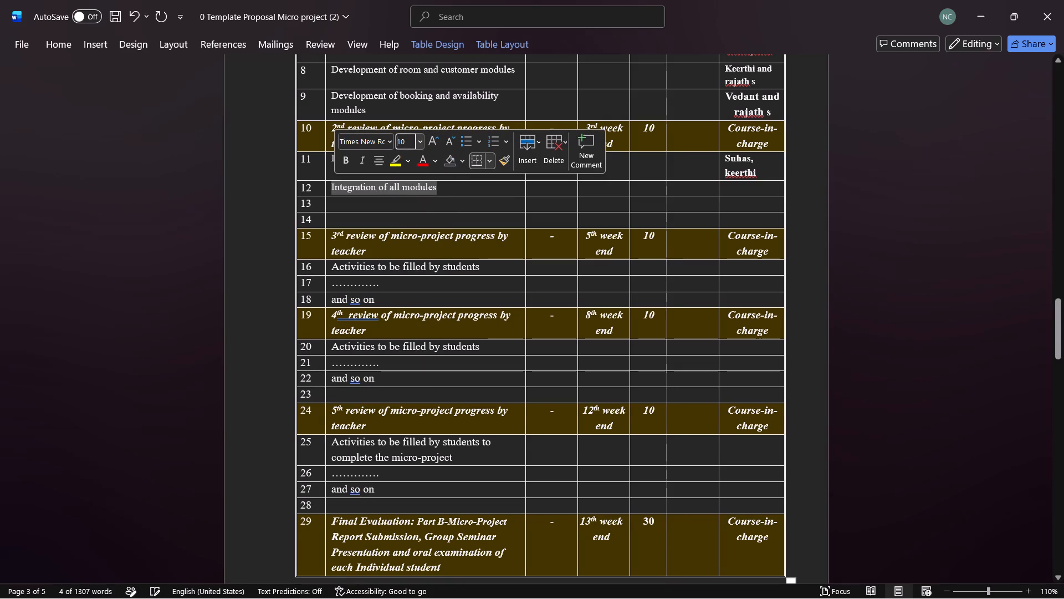
click(500, 193)
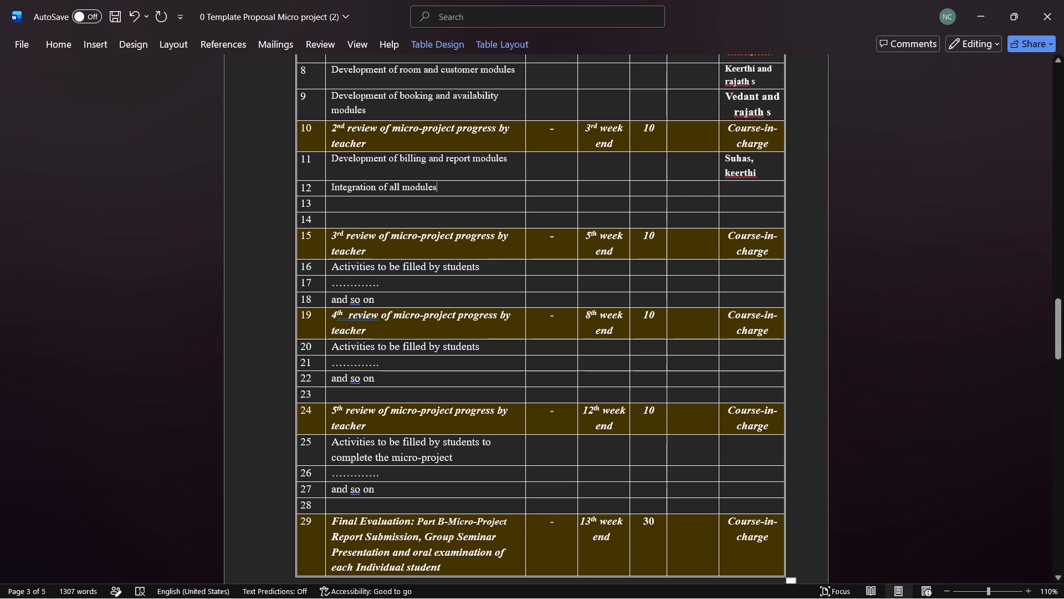
Delete the empty row 13 below "Integration of all modules" from the Action Plan table.
drag(306, 204, 502, 209)
click(502, 209)
drag(745, 204, 445, 211)
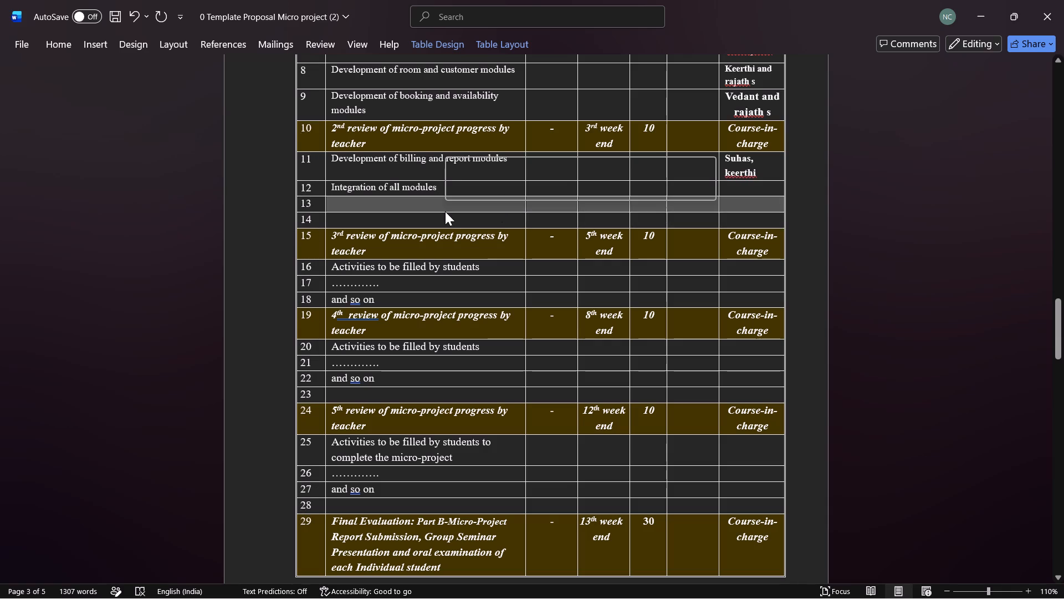
click(663, 184)
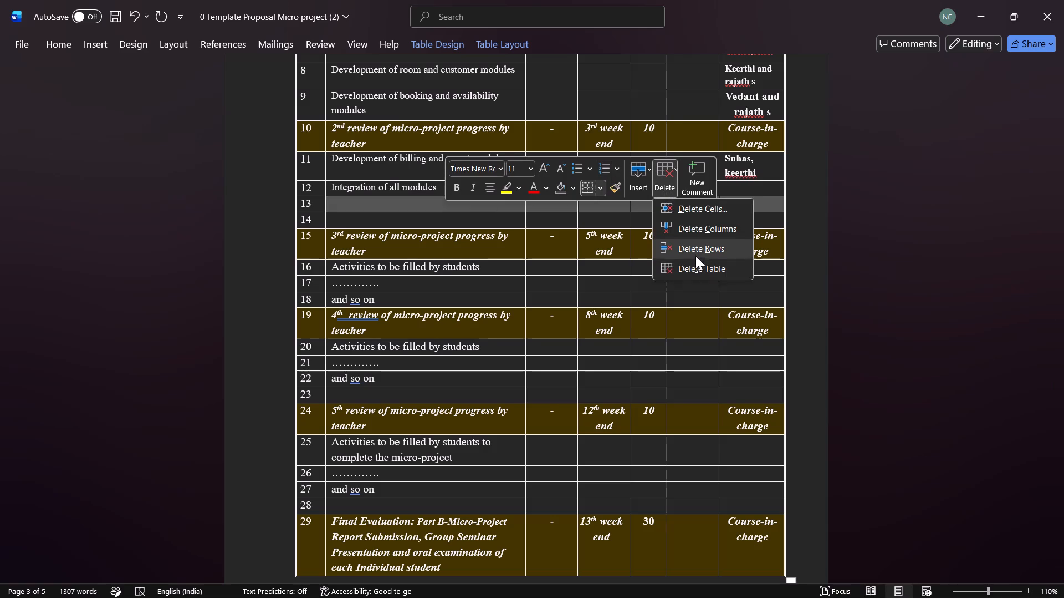
click(703, 246)
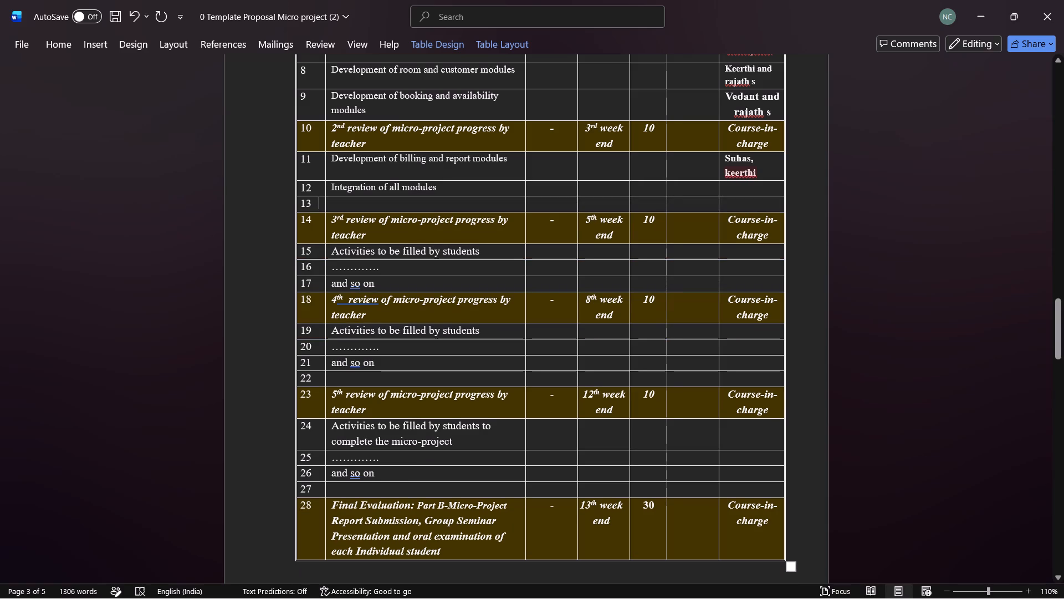
Enter "chalapathi,rajath" in row 12's responsible-person cell, followed by a line break.
click(740, 190)
text(chala)
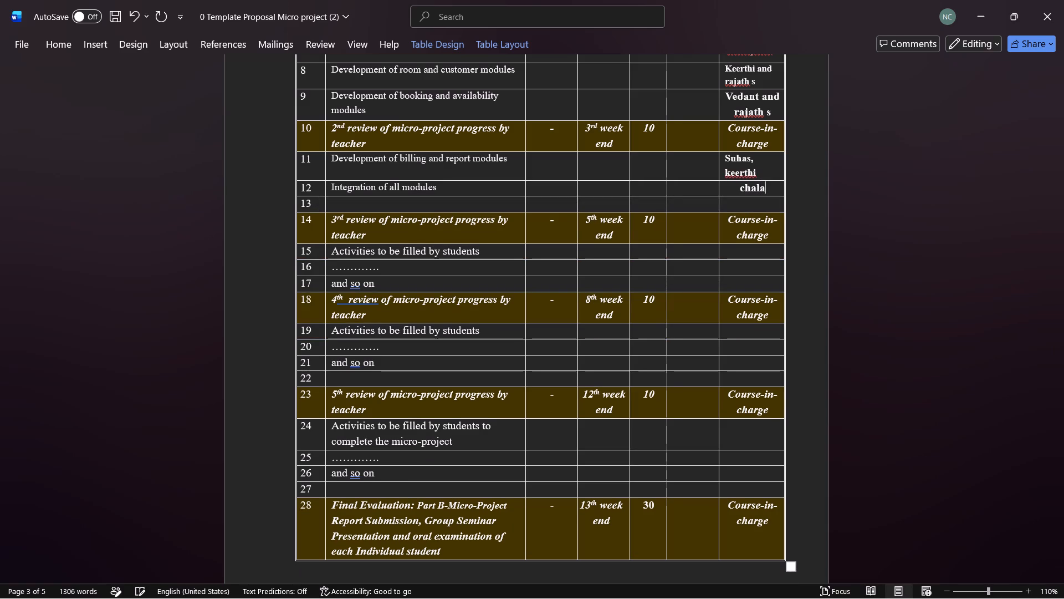
text(pathi)
key(comma)
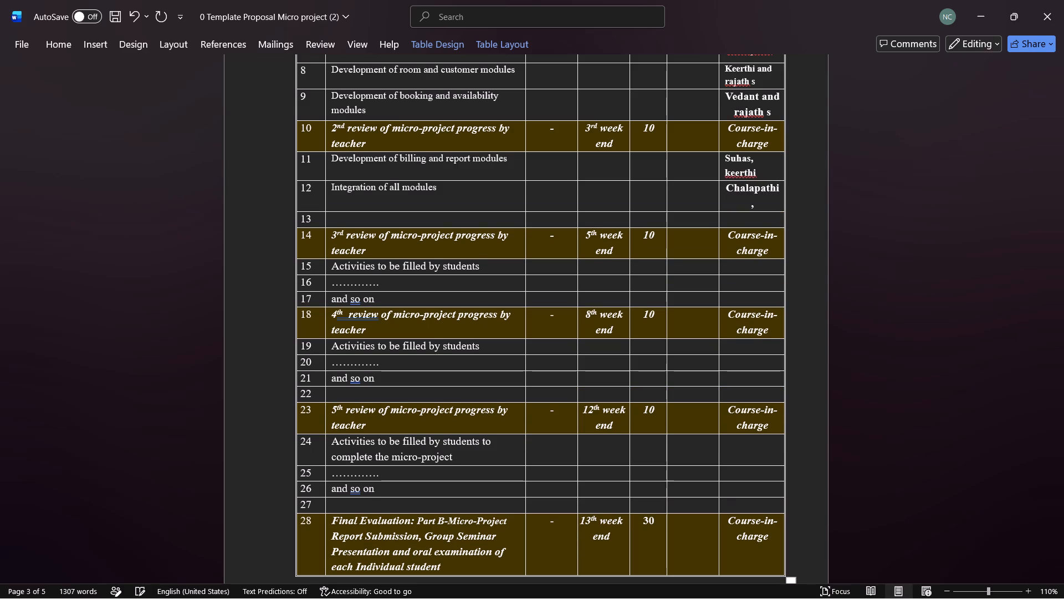
text(rajath)
key(Return)
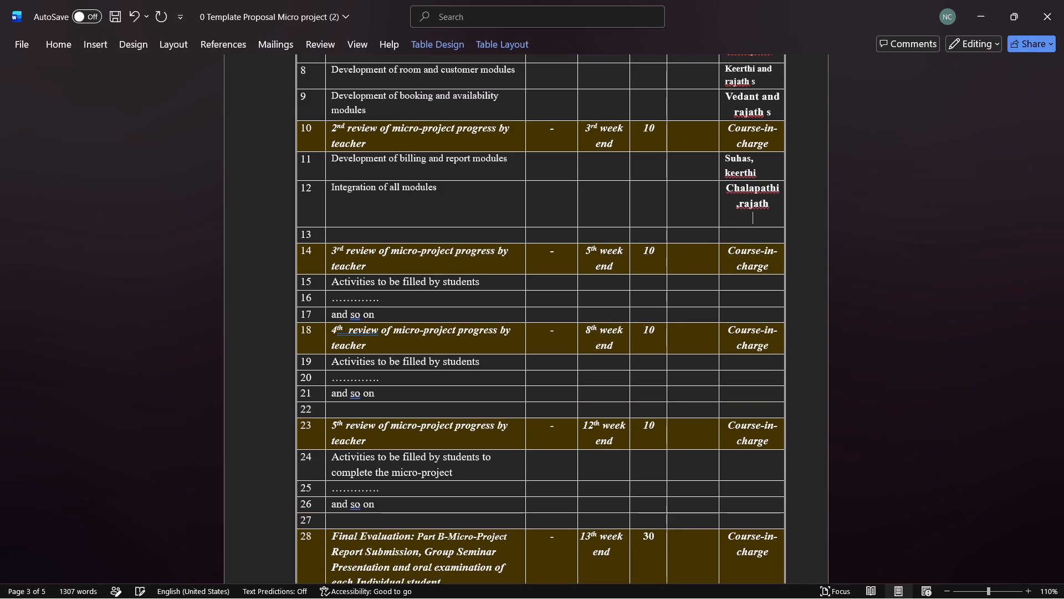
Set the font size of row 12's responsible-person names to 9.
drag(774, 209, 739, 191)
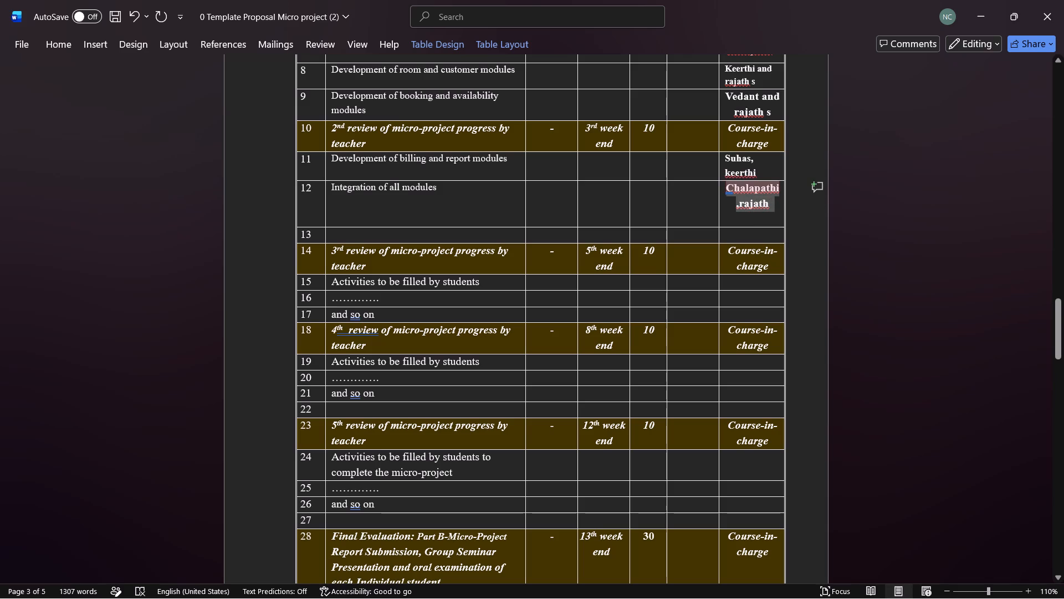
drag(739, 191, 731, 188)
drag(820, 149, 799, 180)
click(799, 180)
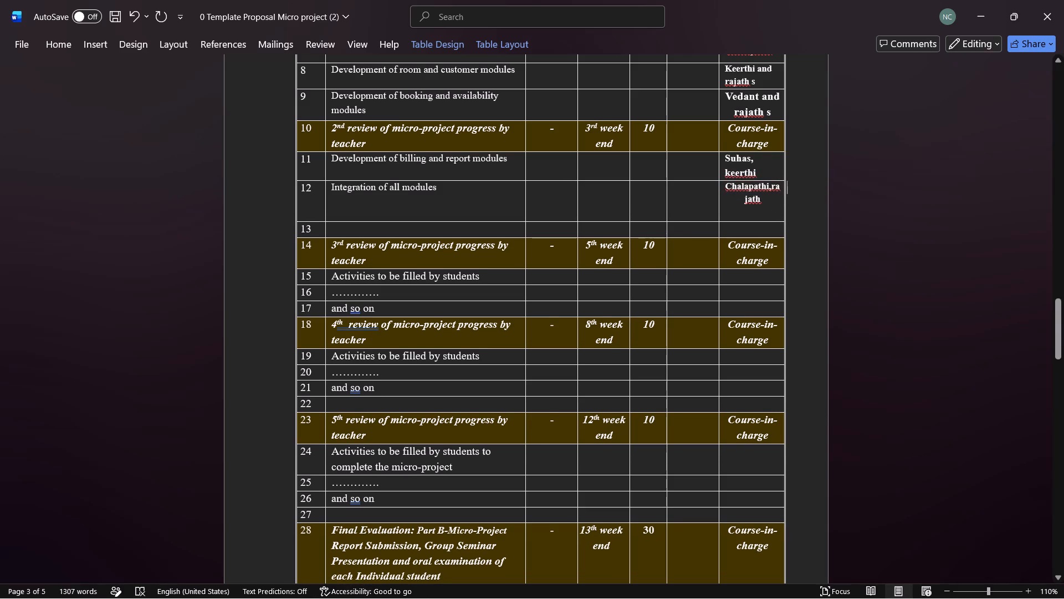
Enlarge row 12's responsible-person names slightly so that "Chalapathi," and "rajath" each fit on their own line.
drag(764, 198, 730, 191)
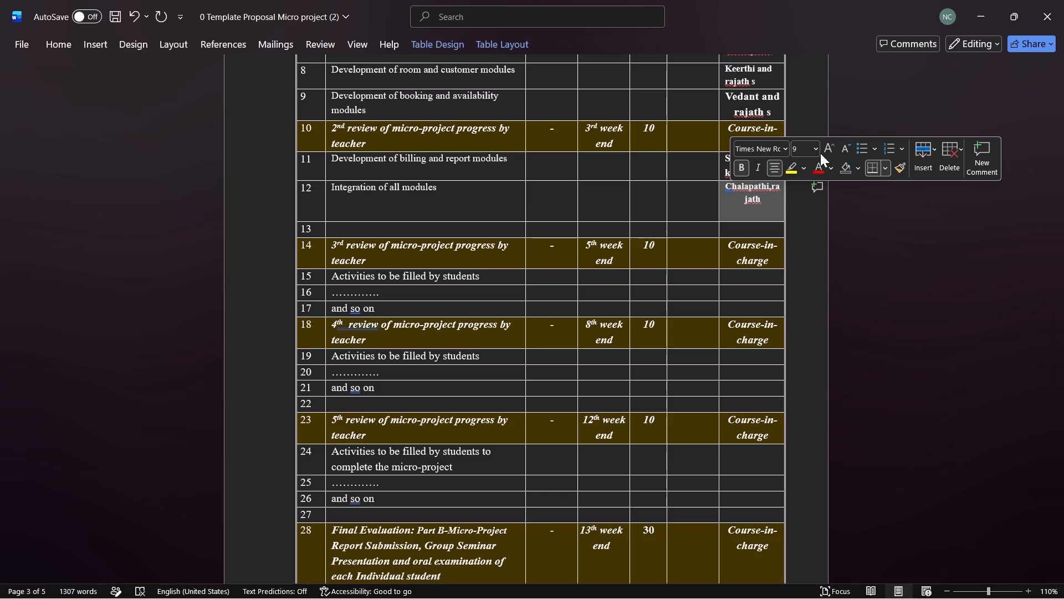
drag(812, 151, 807, 196)
click(807, 196)
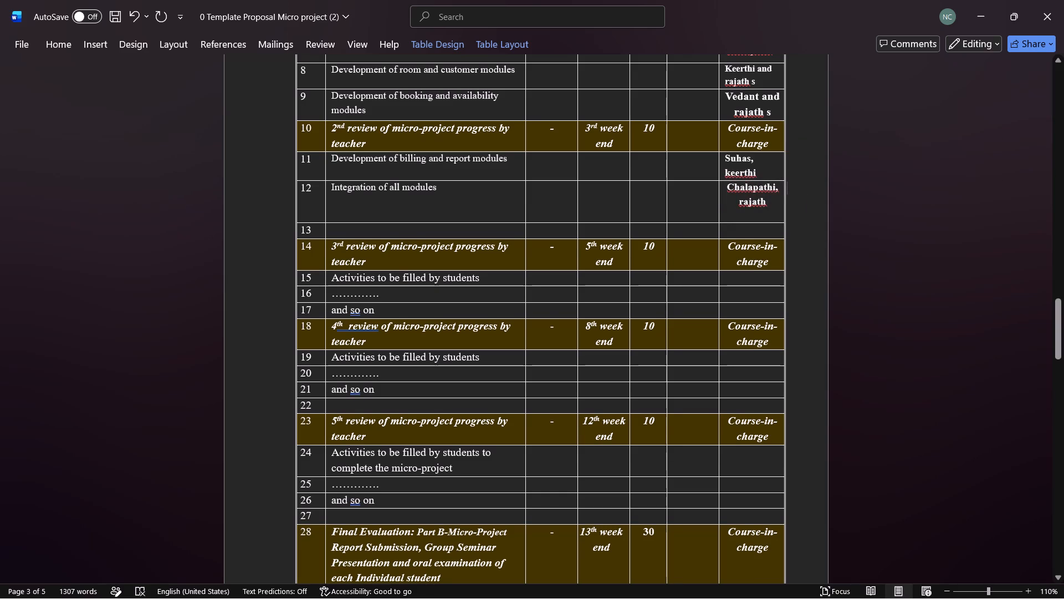
drag(722, 220, 722, 207)
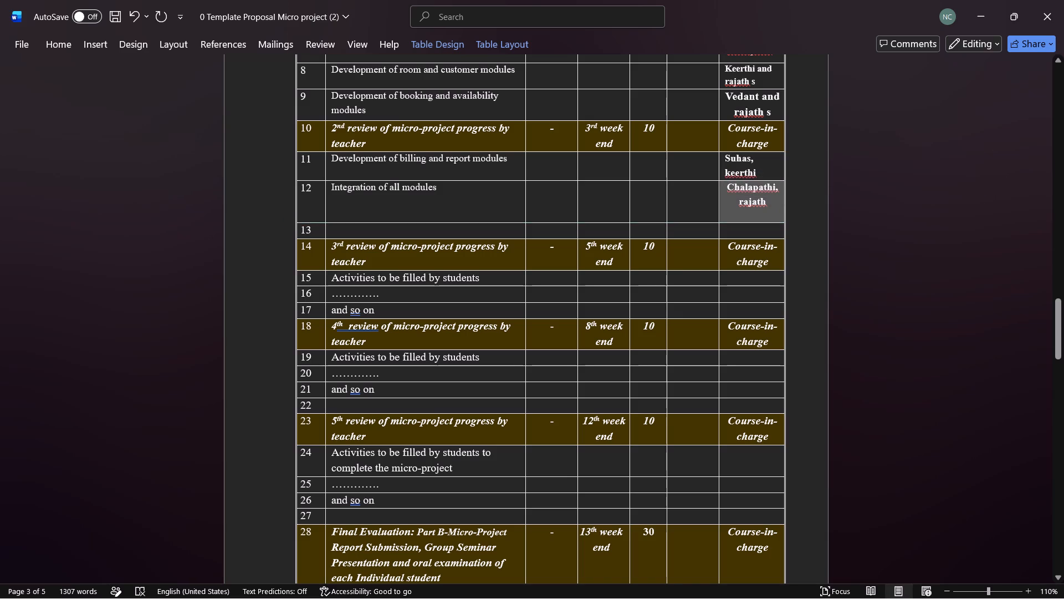
Check the draft activity list for the entries that follow "Integration of all modules".
scroll(428, 349, down, 4)
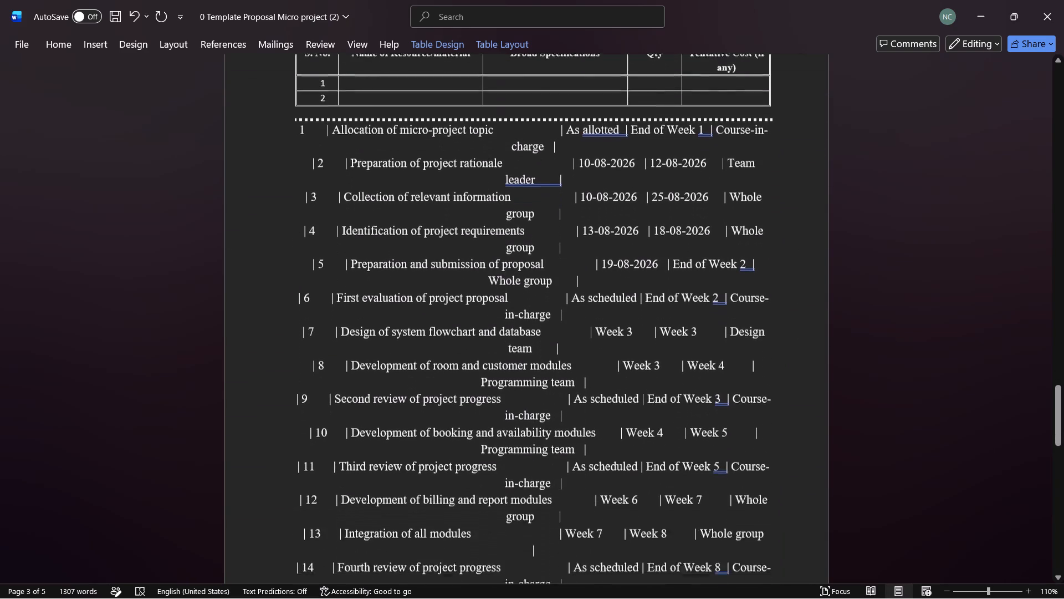
scroll(417, 379, down, 2)
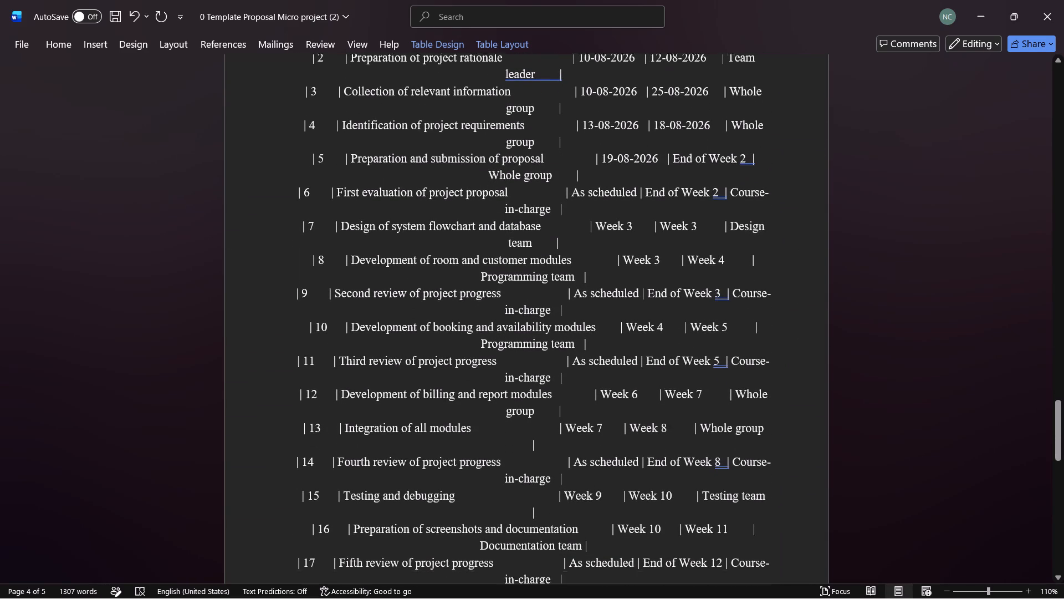
scroll(399, 361, down, 1)
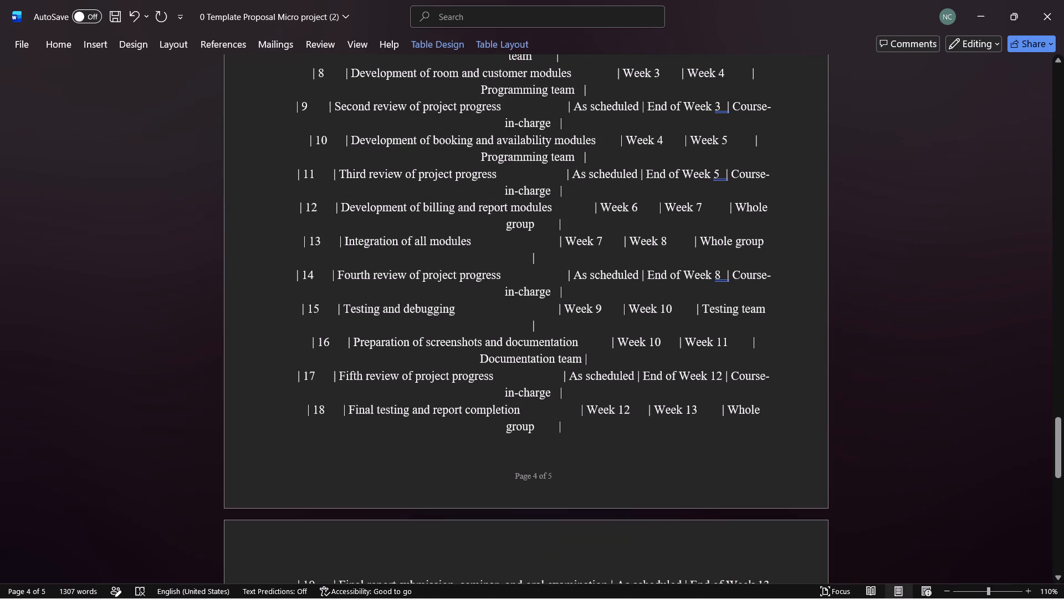
scroll(386, 307, up, 4)
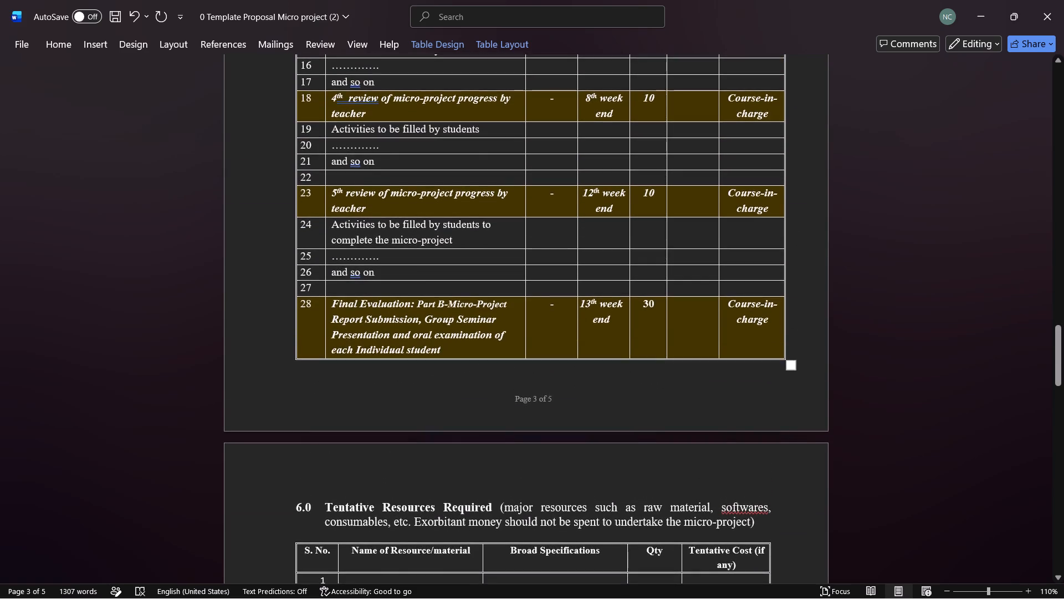
scroll(364, 230, up, 1)
Delete the remaining empty row 13 above the 3rd review row in the Action Plan table.
click(328, 176)
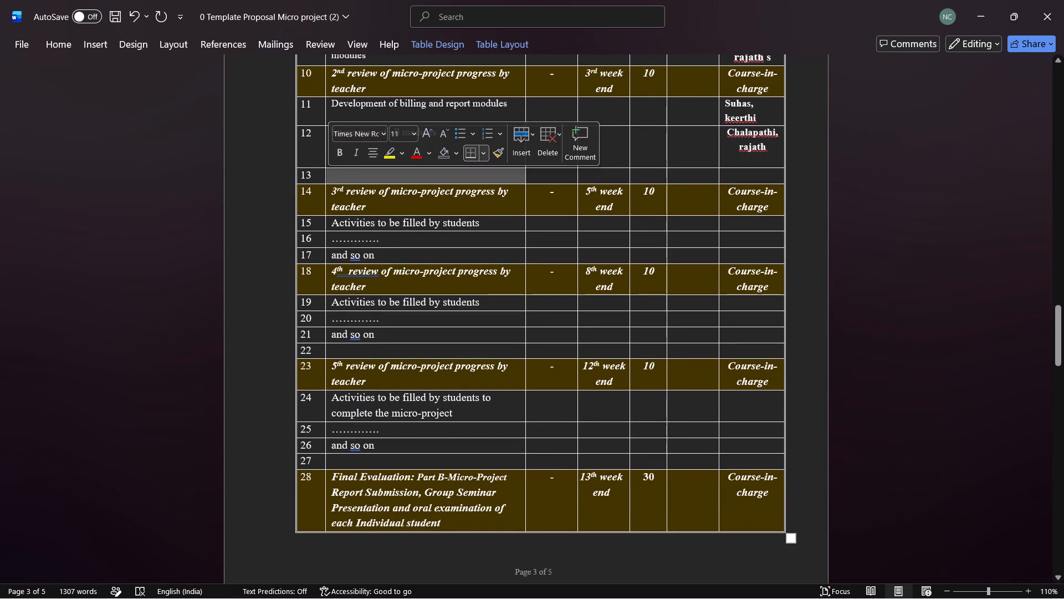
click(301, 176)
drag(301, 176, 493, 174)
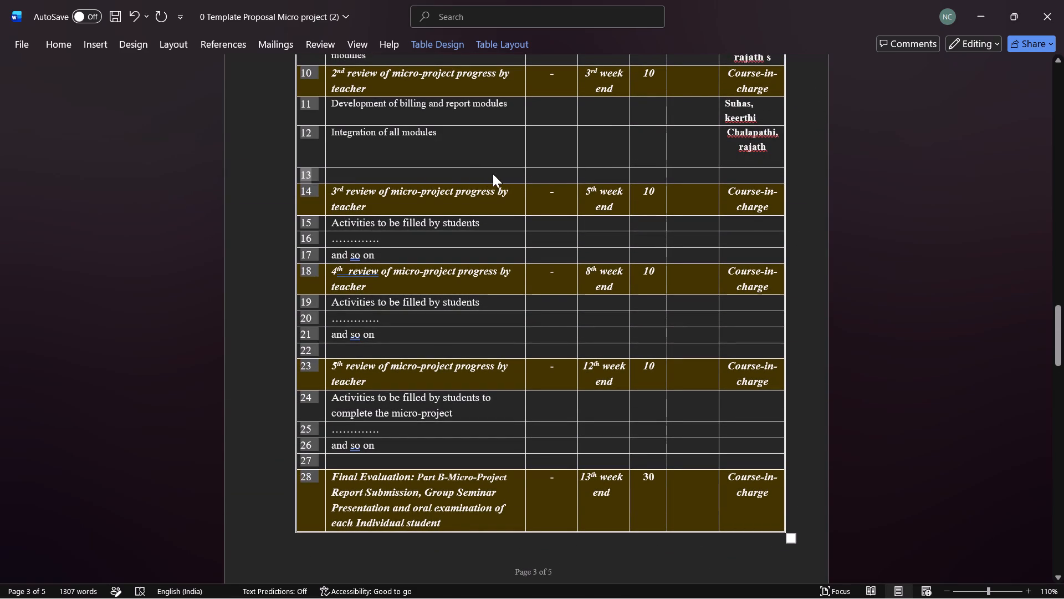
drag(493, 174, 646, 184)
drag(756, 171, 381, 172)
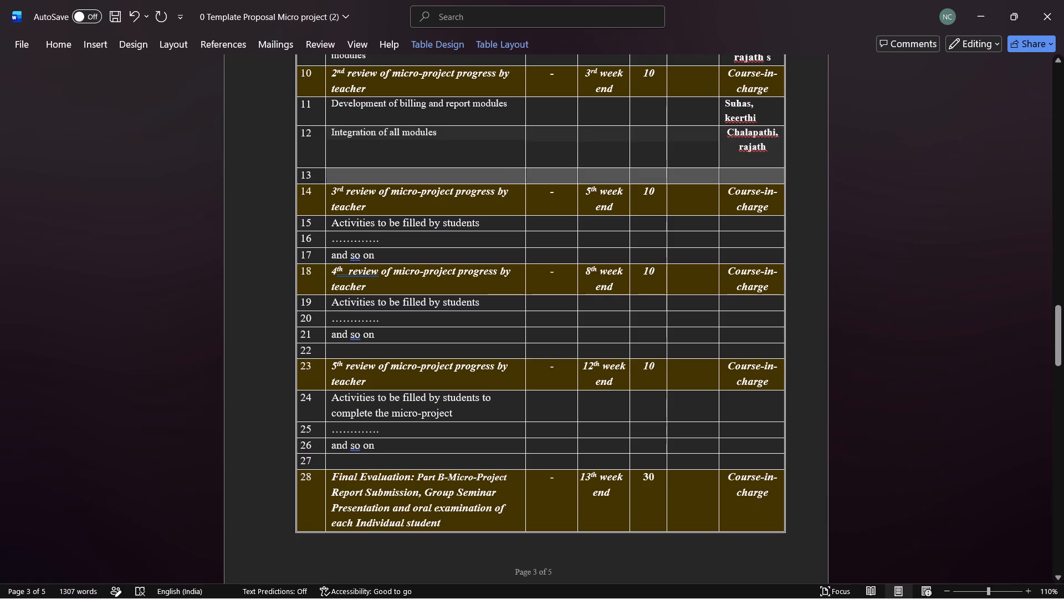
drag(381, 172, 346, 179)
click(563, 146)
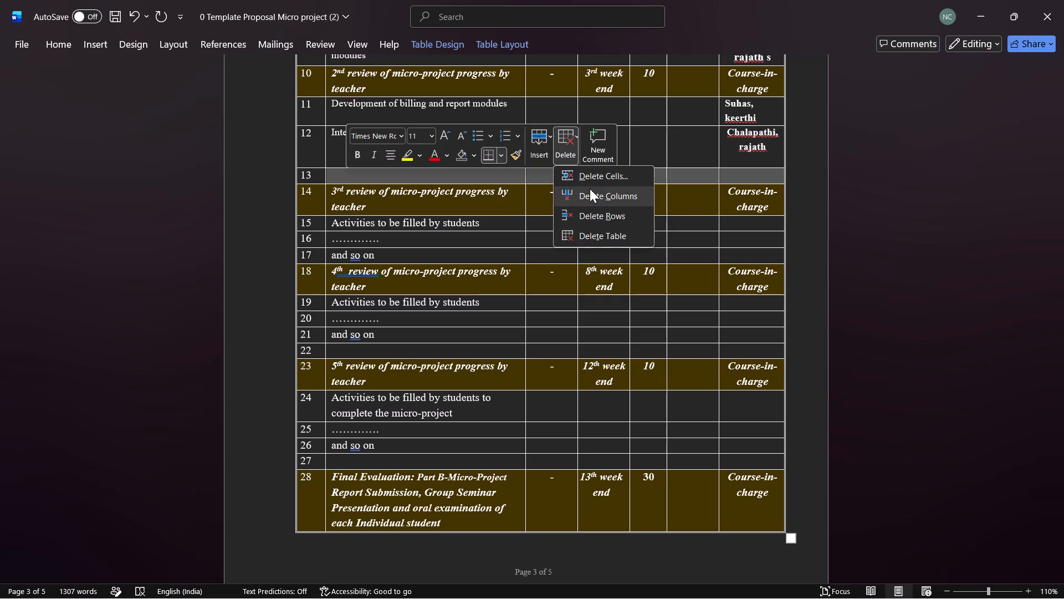
click(589, 209)
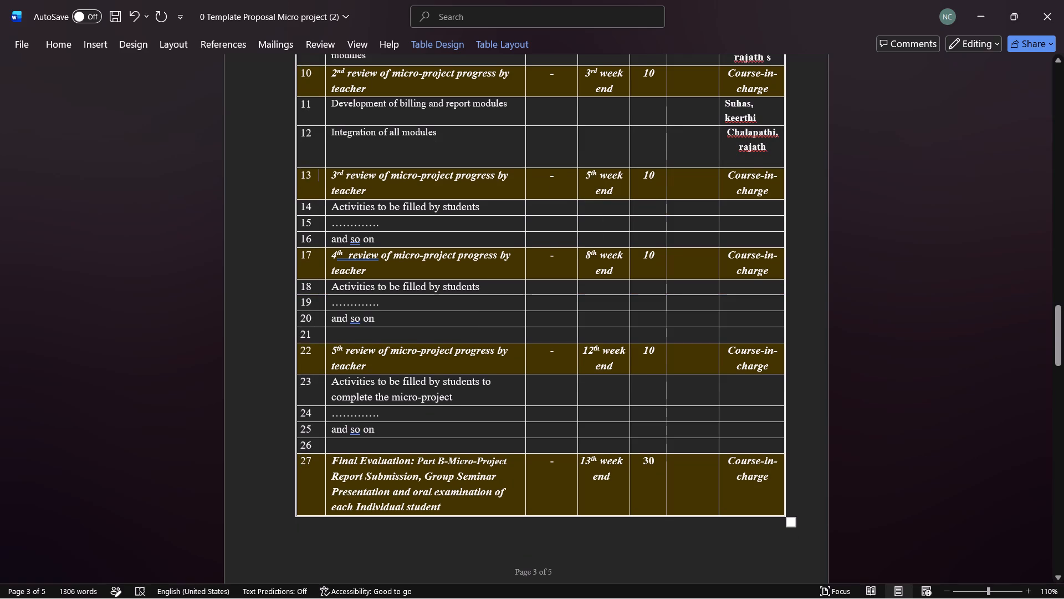
Add "vedant" on a new line after "rajath," in row 12's responsible-person cell, followed by a line break.
click(769, 157)
key(Up)
key(Right)
key(Right)
key(Right)
key(semicolon)
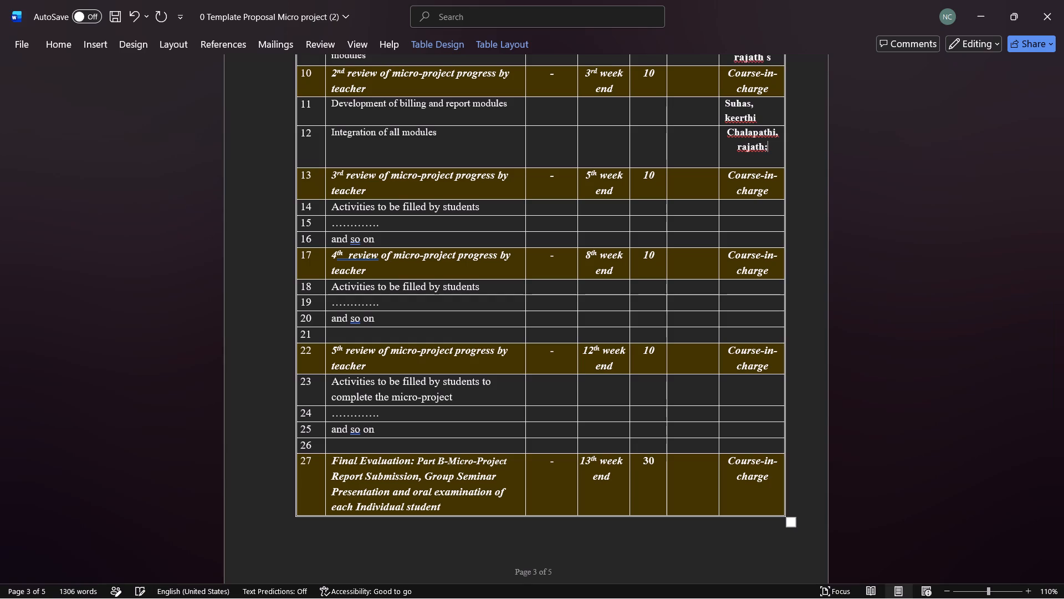
key(BackSpace)
key(period)
key(BackSpace)
key(comma)
key(Return)
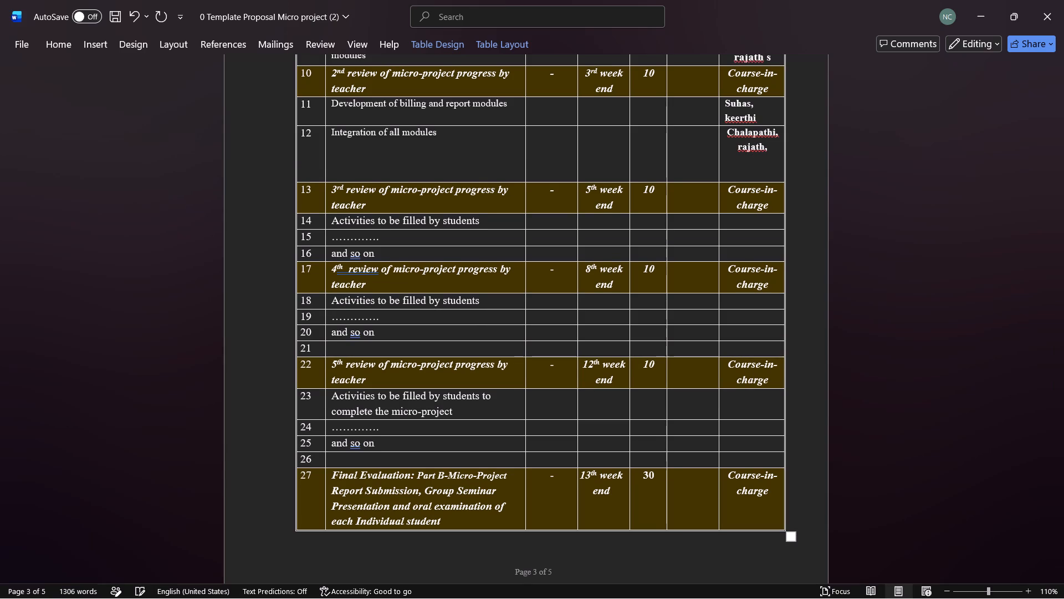
text(vedant)
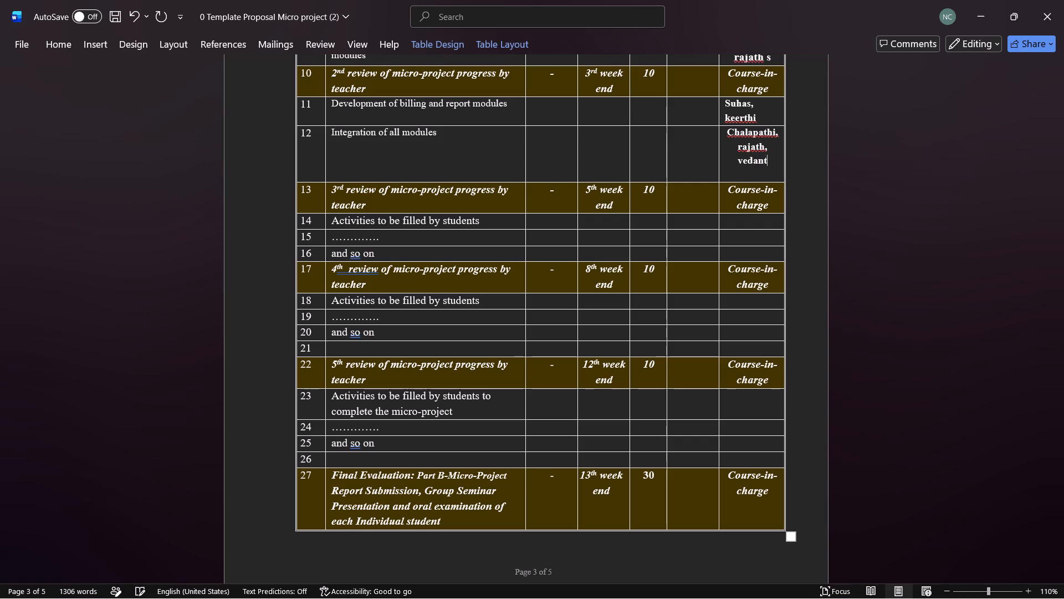
key(Return)
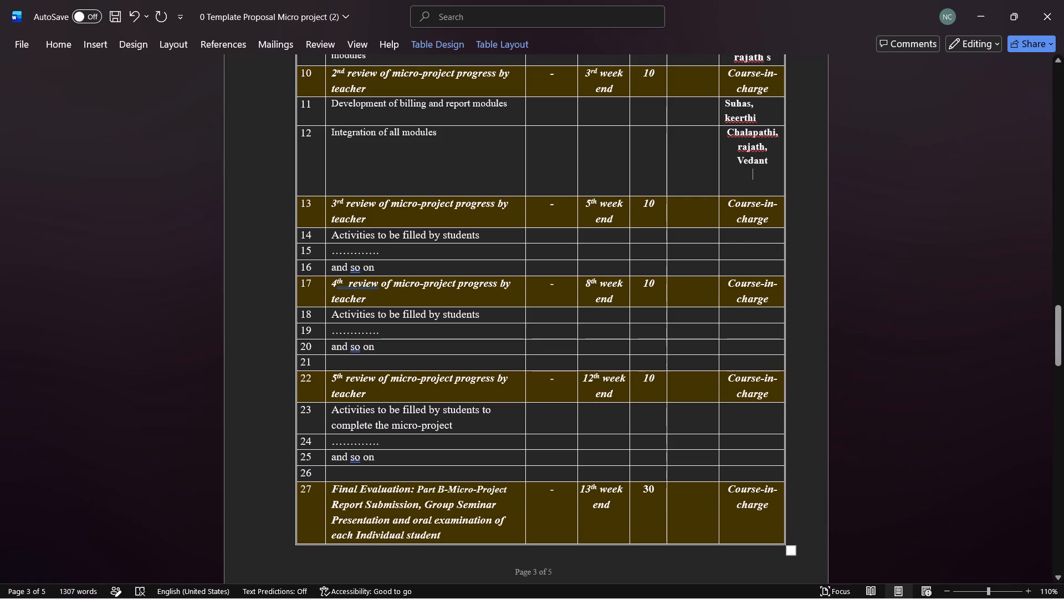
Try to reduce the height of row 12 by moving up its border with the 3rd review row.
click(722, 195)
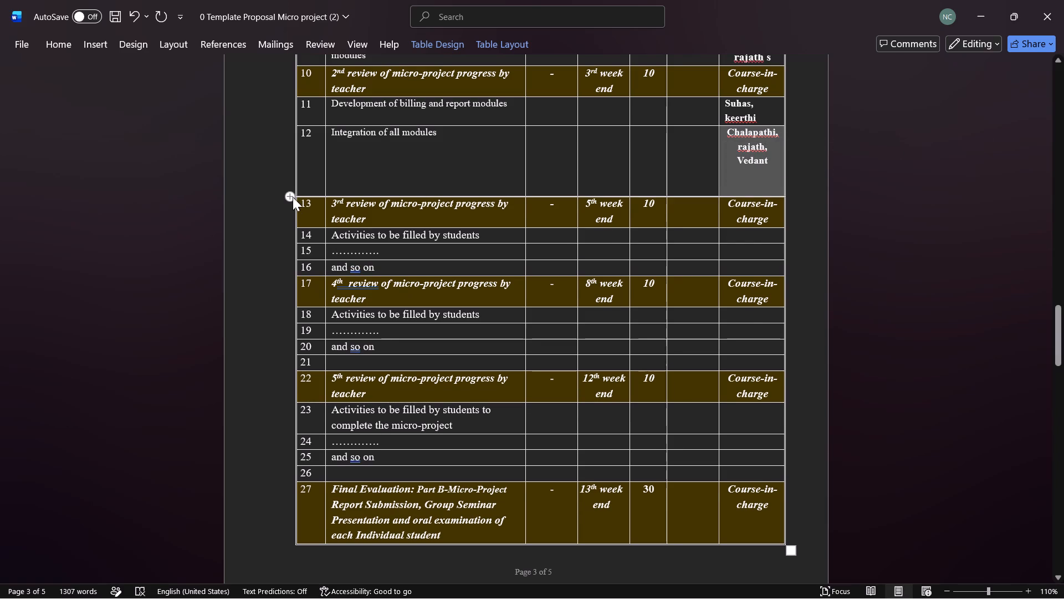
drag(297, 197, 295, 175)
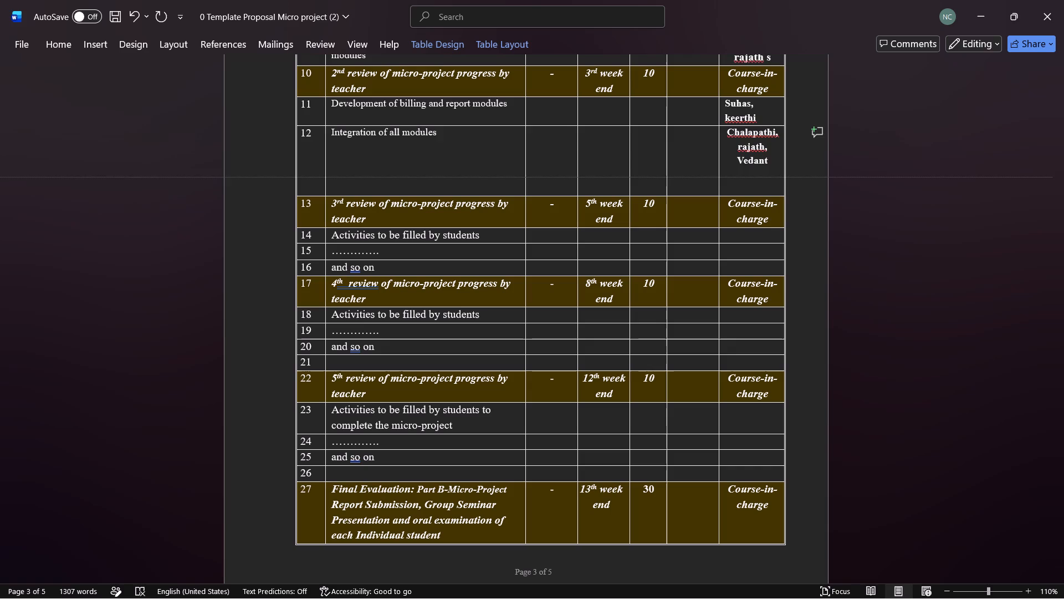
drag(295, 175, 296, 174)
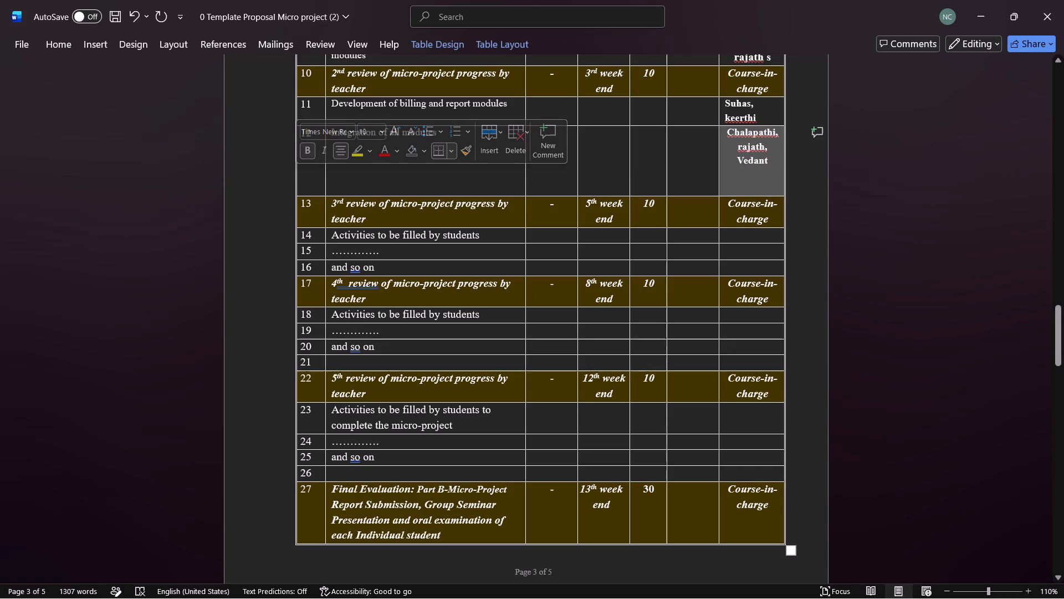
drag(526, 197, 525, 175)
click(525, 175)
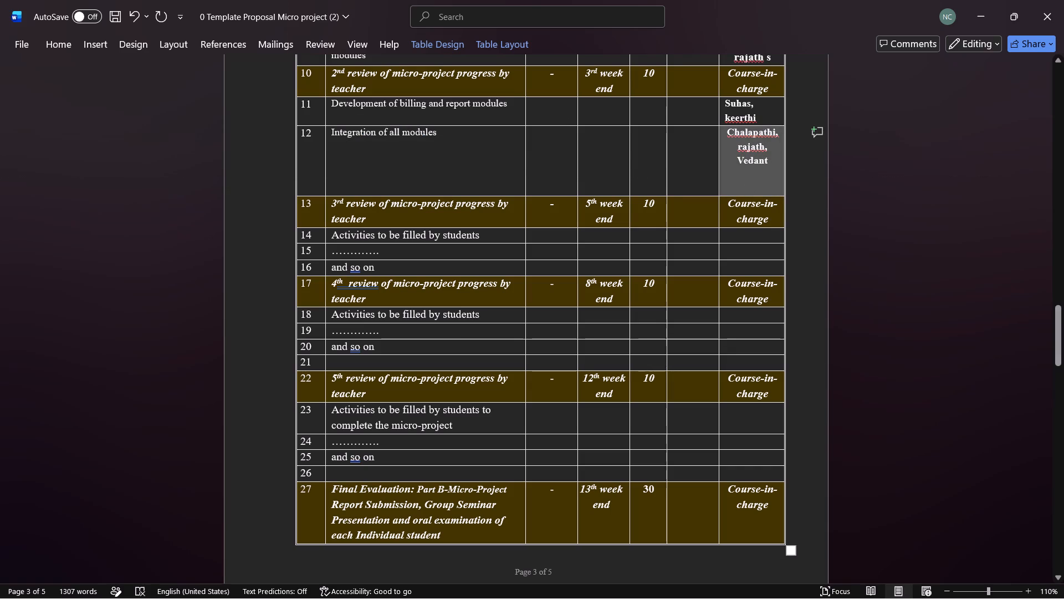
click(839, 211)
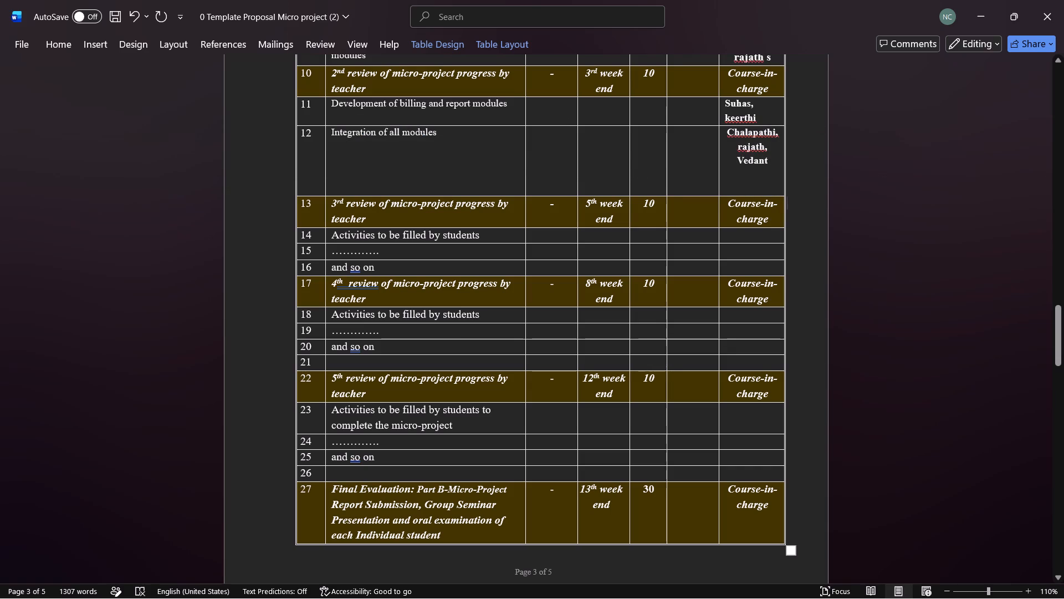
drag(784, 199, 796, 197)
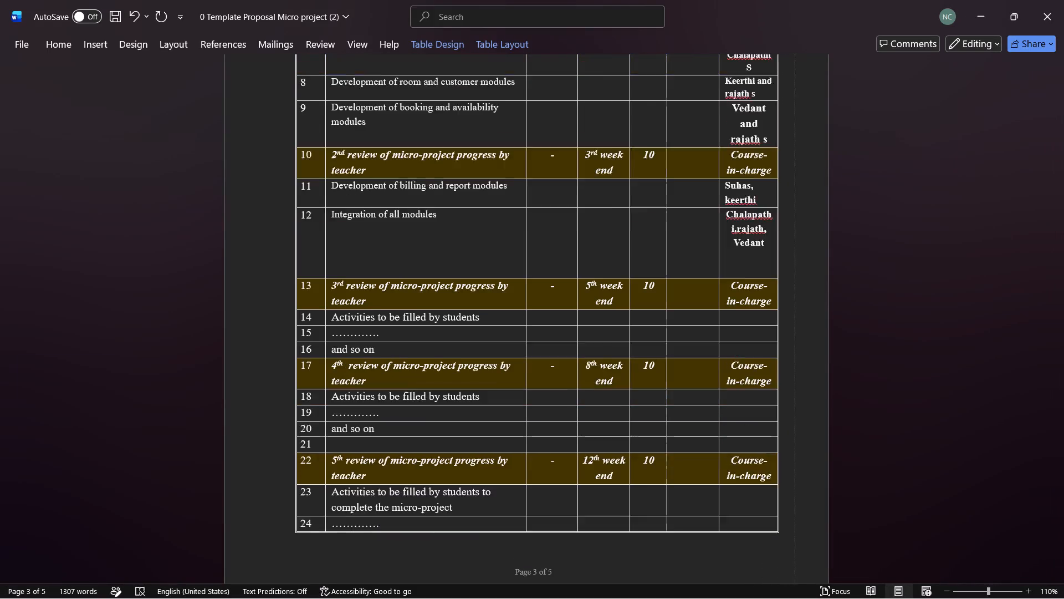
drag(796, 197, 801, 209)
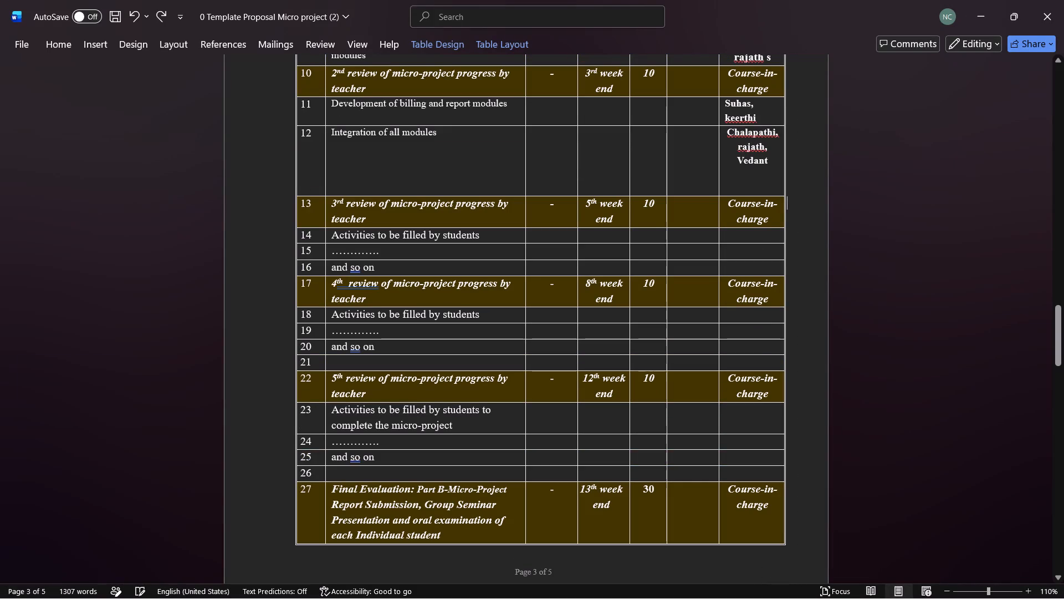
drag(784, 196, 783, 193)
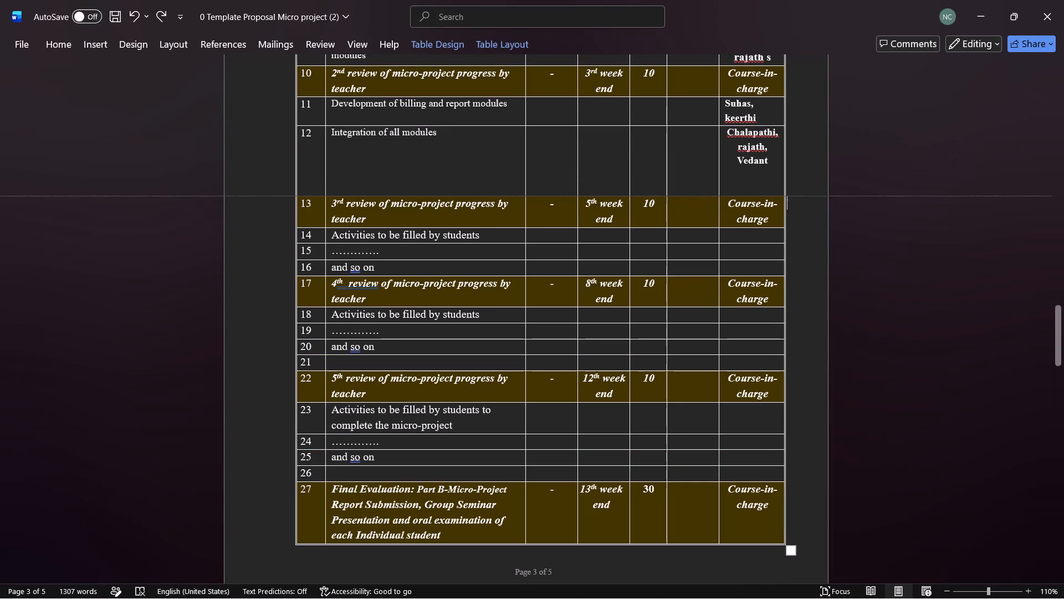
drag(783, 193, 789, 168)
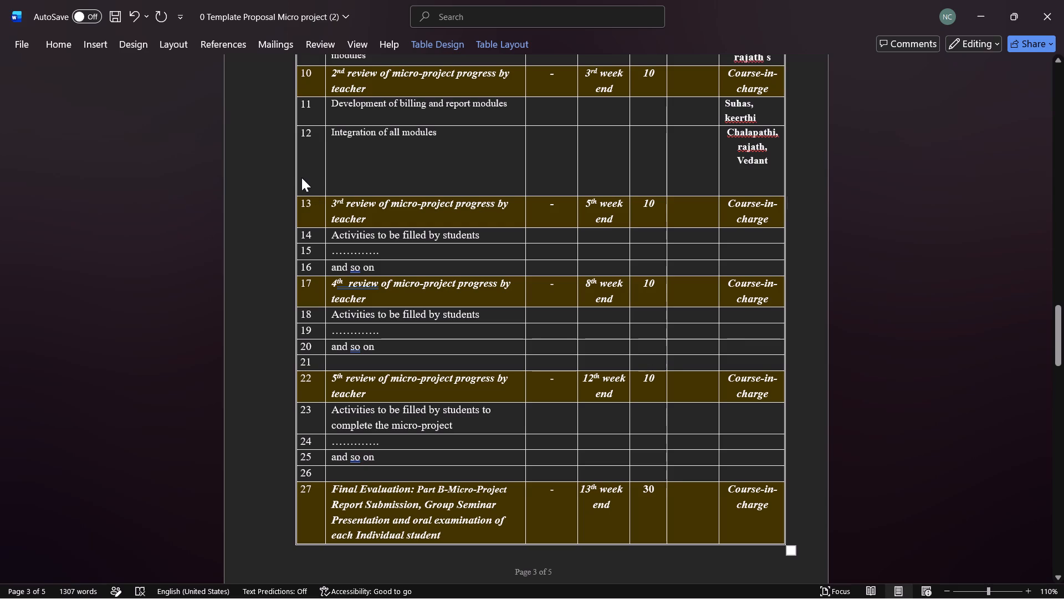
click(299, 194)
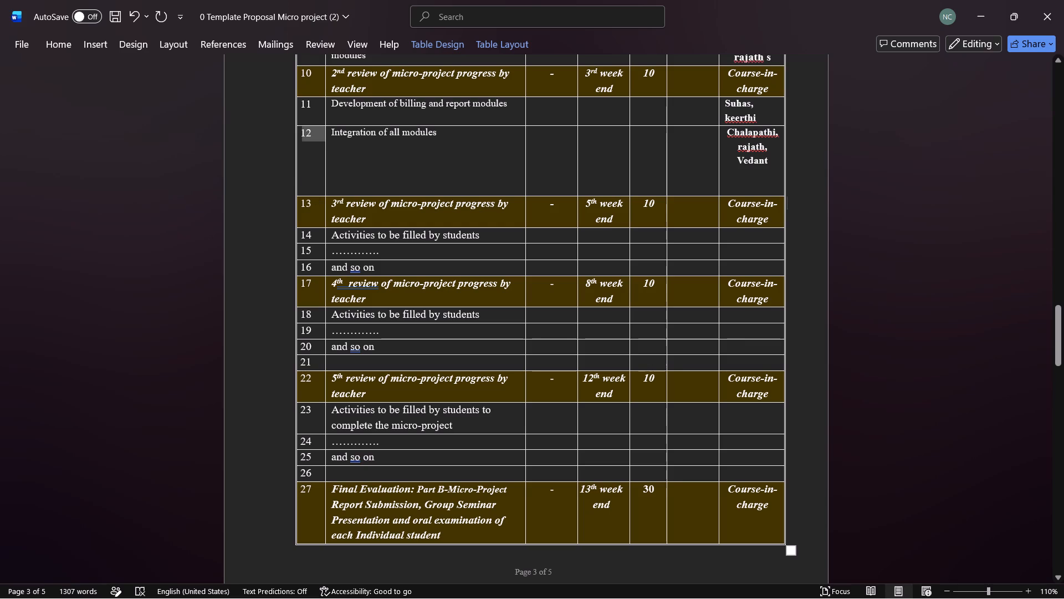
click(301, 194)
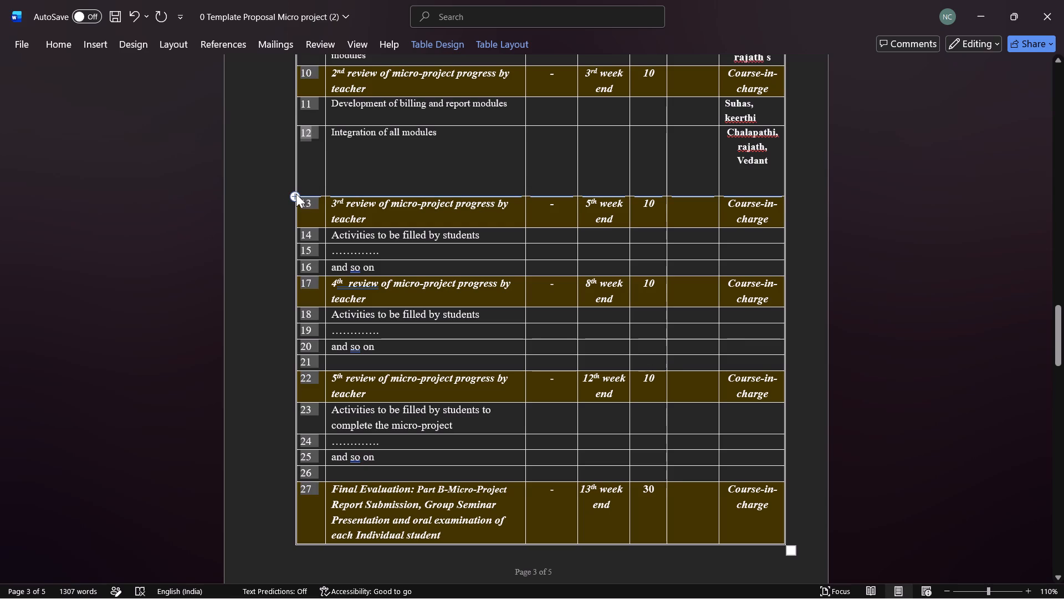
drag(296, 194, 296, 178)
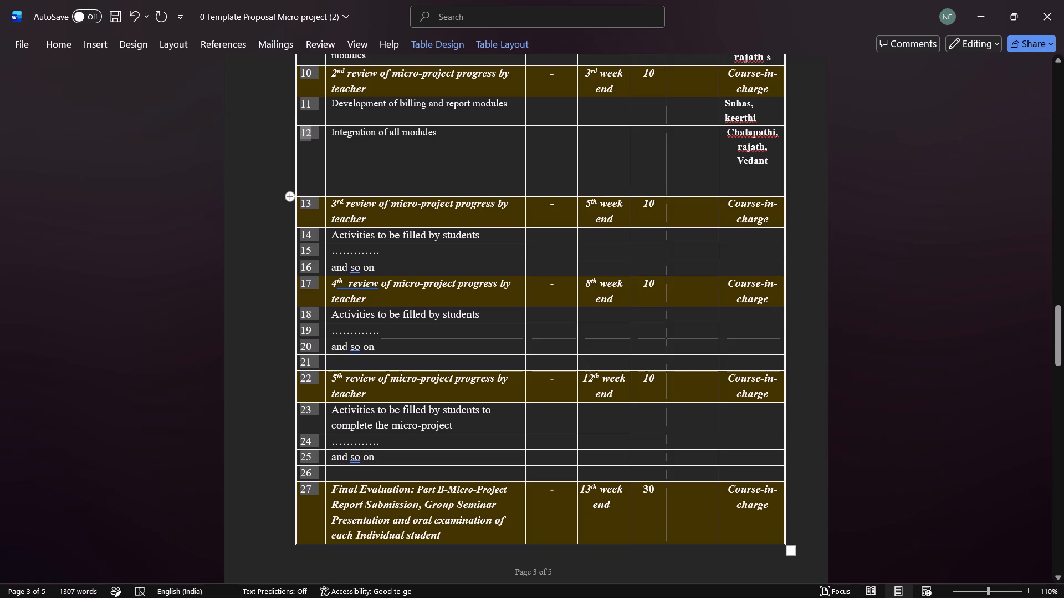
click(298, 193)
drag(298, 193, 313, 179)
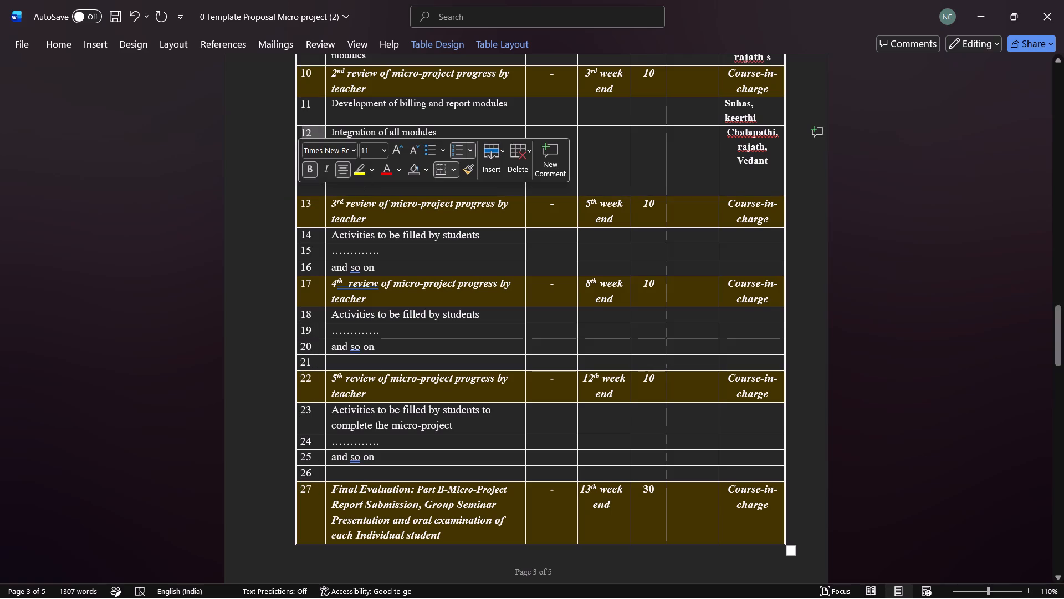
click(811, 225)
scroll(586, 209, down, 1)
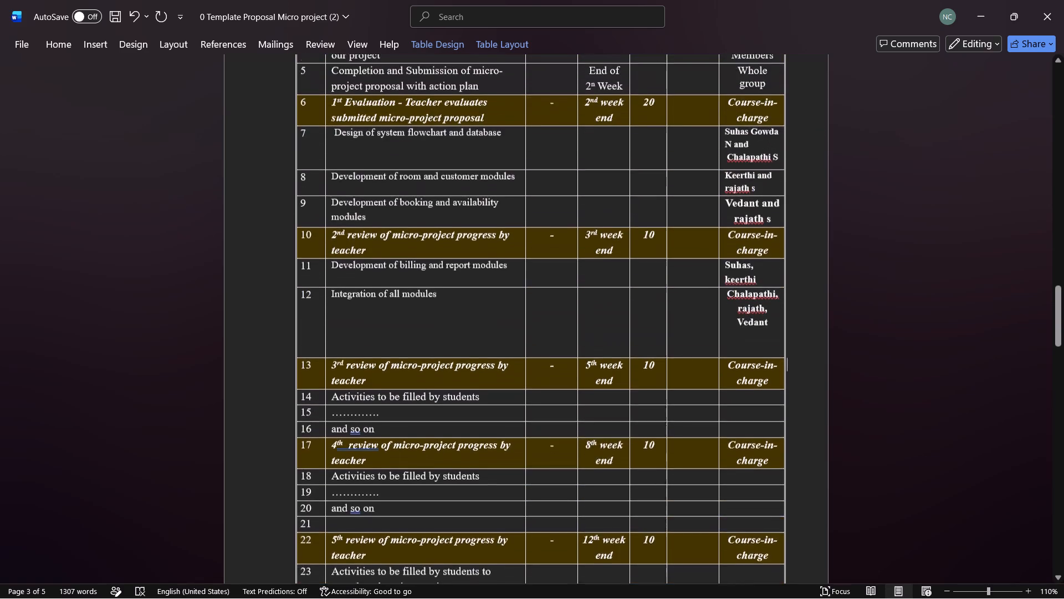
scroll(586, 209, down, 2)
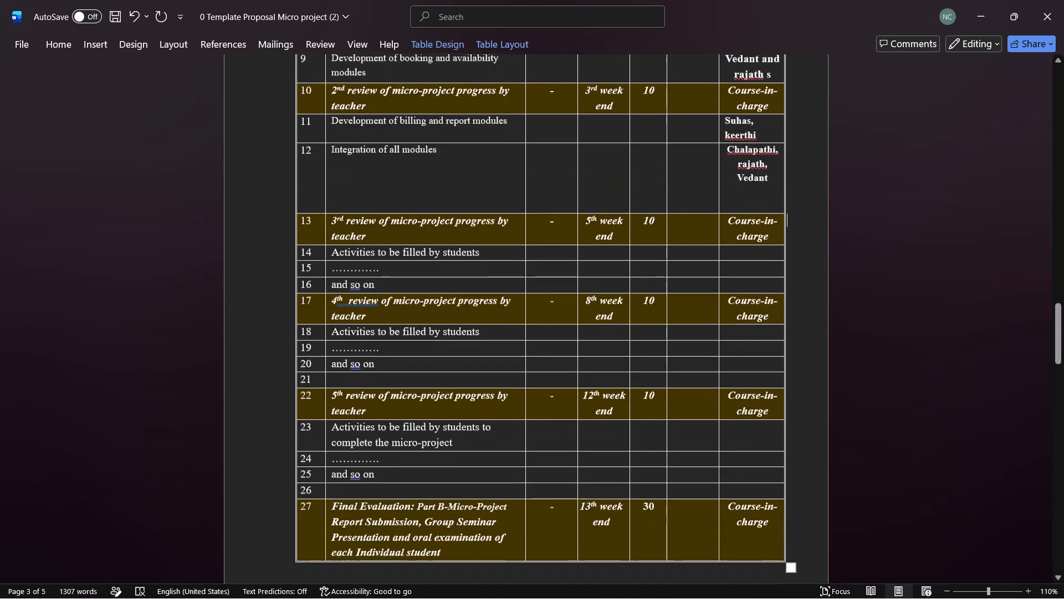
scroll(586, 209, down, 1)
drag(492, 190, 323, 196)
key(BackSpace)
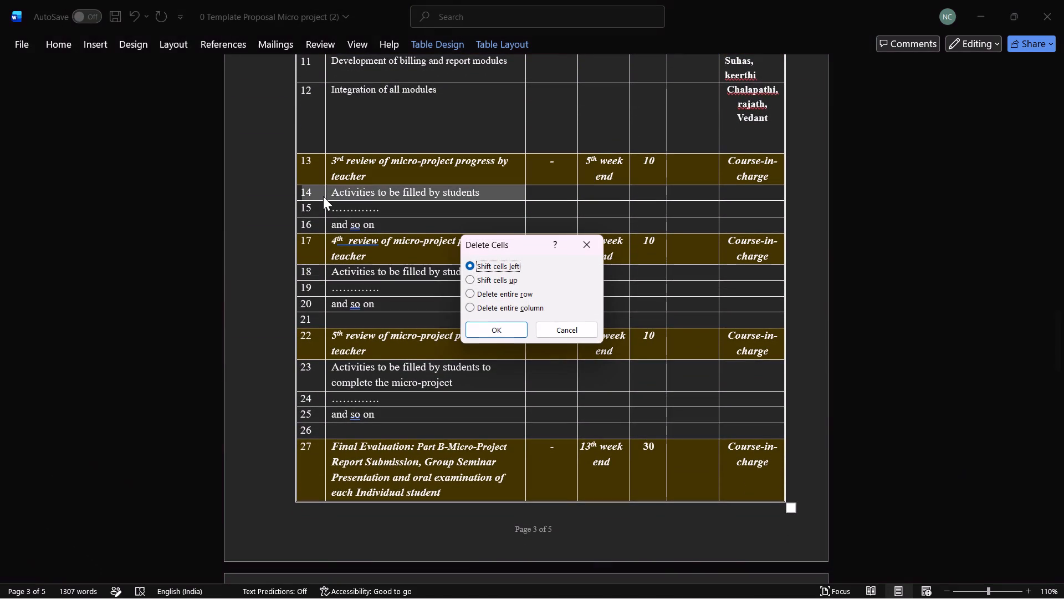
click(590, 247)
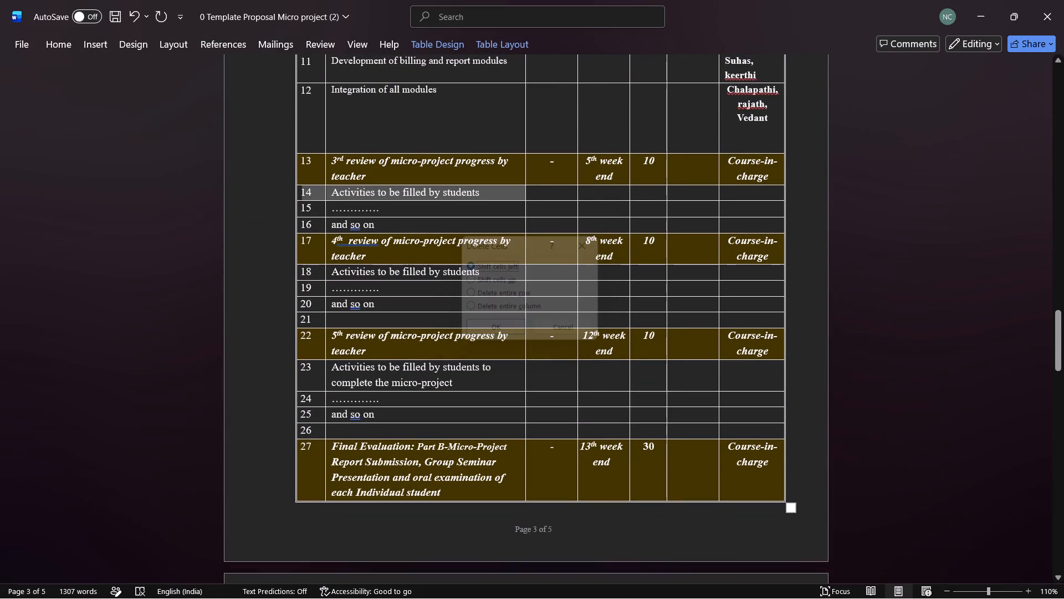
Clear the placeholder text "Activities to be filled by students" from row 14 of the Action Plan table.
click(489, 195)
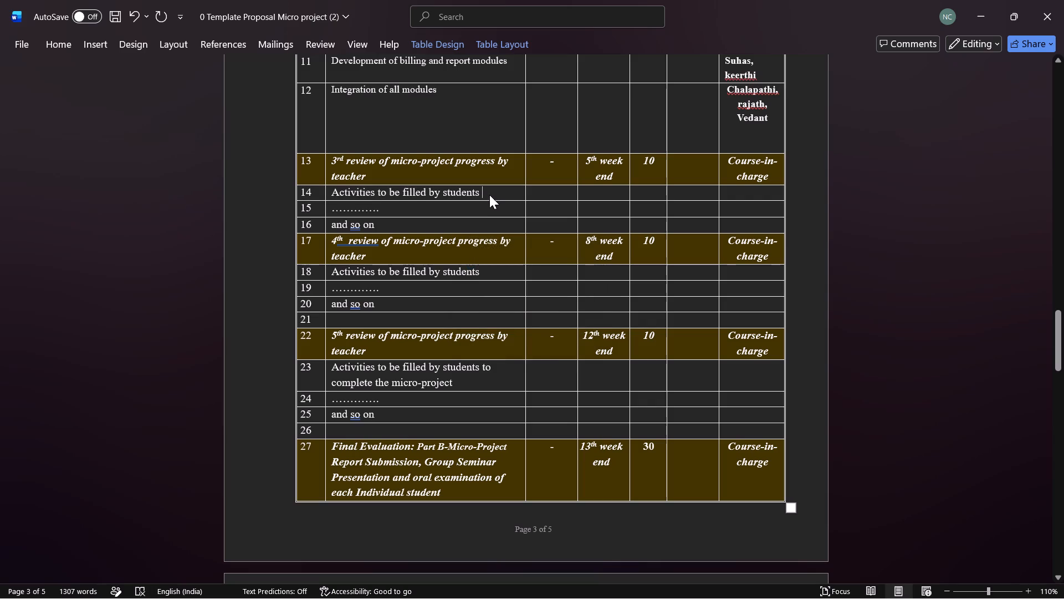
key(BackSpace)
key(BackSpace)
key(BackSpace)
key(BackSpace)
key(BackSpace)
key(BackSpace)
key(BackSpace)
key(BackSpace)
key(BackSpace)
key(BackSpace)
key(BackSpace)
key(BackSpace)
key(BackSpace)
key(BackSpace)
key(BackSpace)
key(BackSpace)
key(BackSpace)
key(BackSpace)
key(BackSpace)
key(BackSpace)
key(BackSpace)
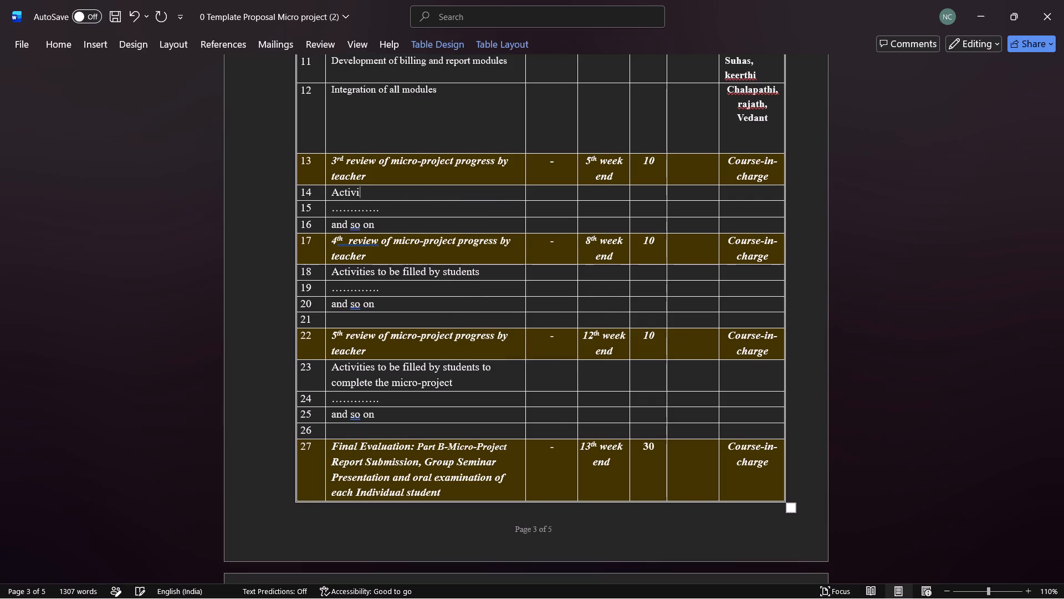
key(BackSpace)
key(BackSpace)
key(BackSpace)
key(BackSpace)
key(BackSpace)
key(BackSpace)
key(BackSpace)
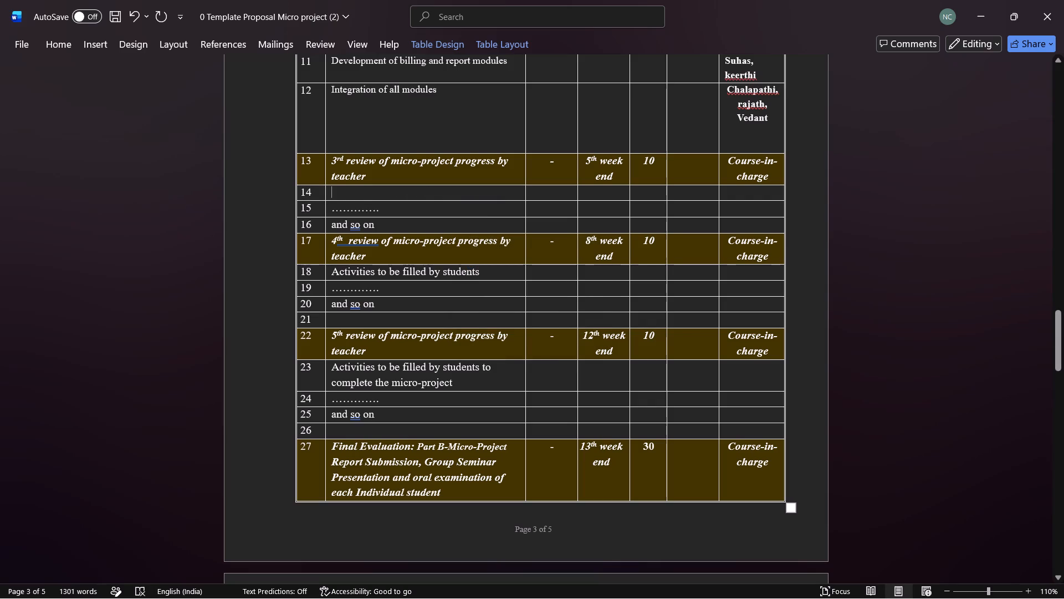
Copy "Identification of project requirements" from the draft activity list into row 14's empty activity cell.
scroll(597, 487, down, 2)
scroll(499, 499, down, 1)
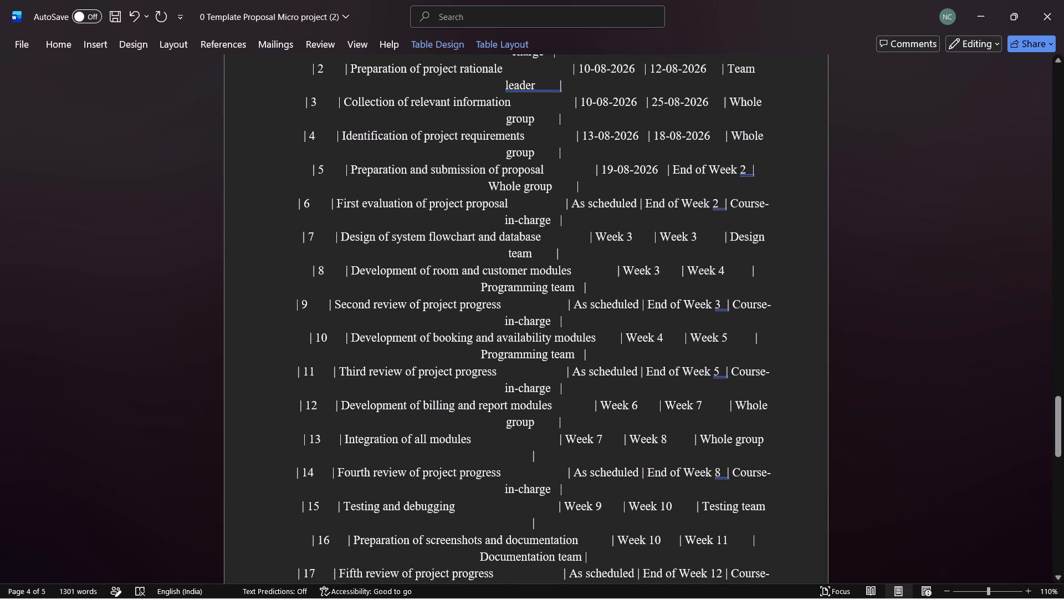
right_click(444, 423)
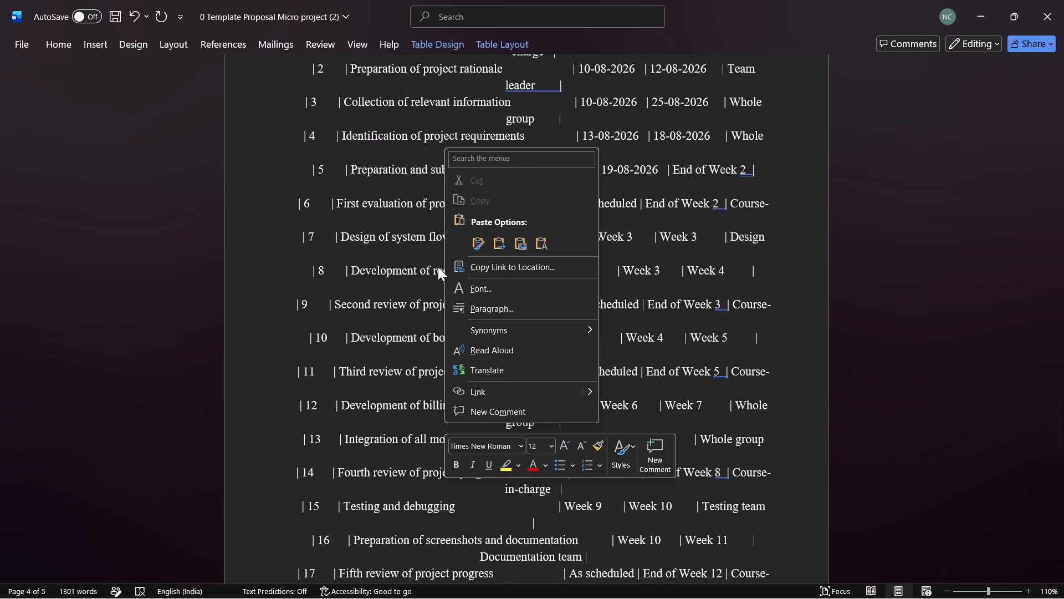
click(424, 276)
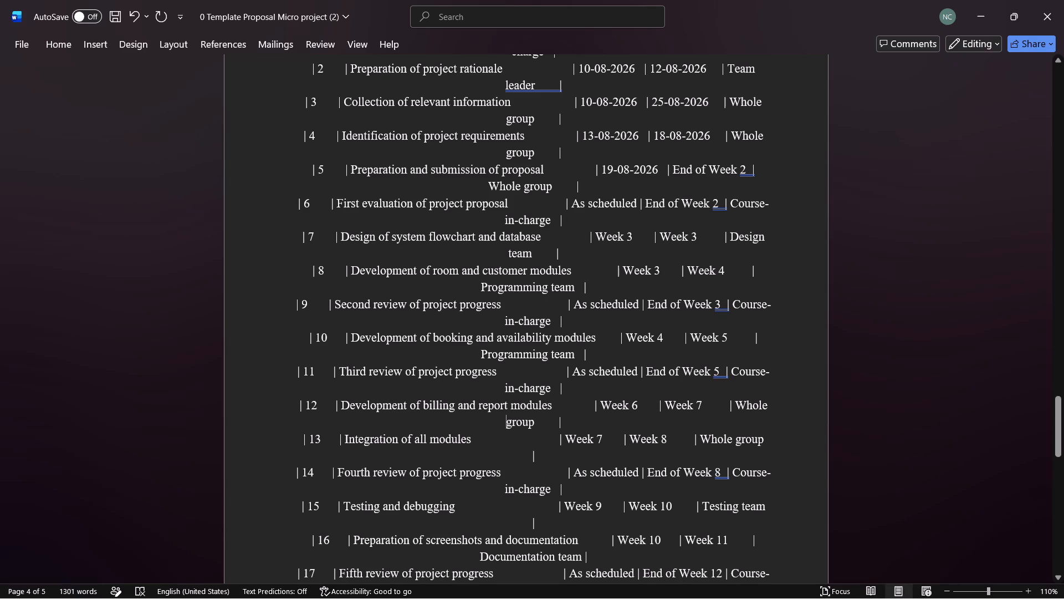
drag(342, 135, 513, 142)
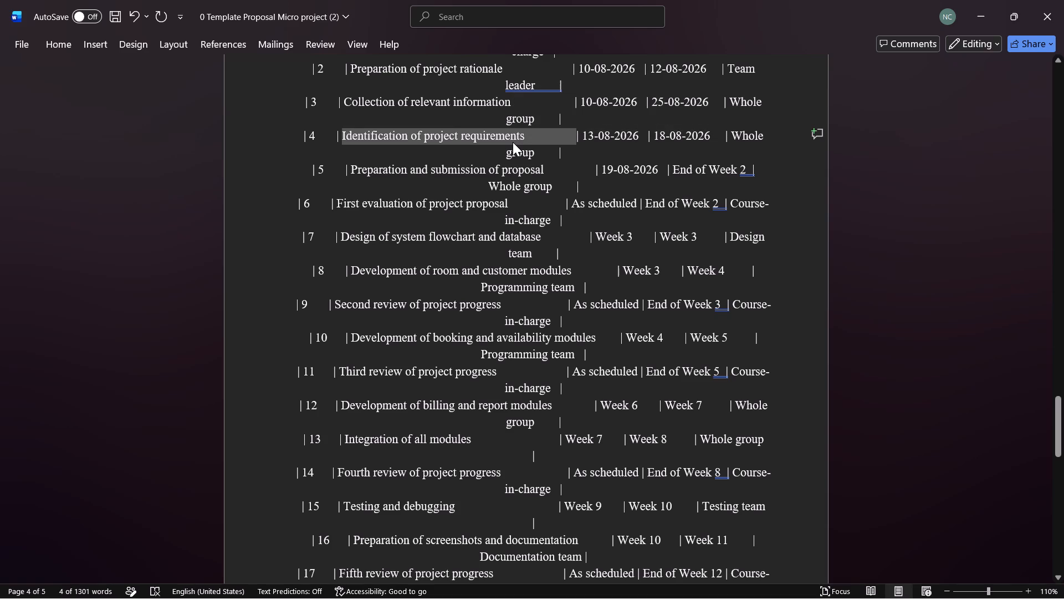
key(ctrl+c)
scroll(365, 153, up, 1)
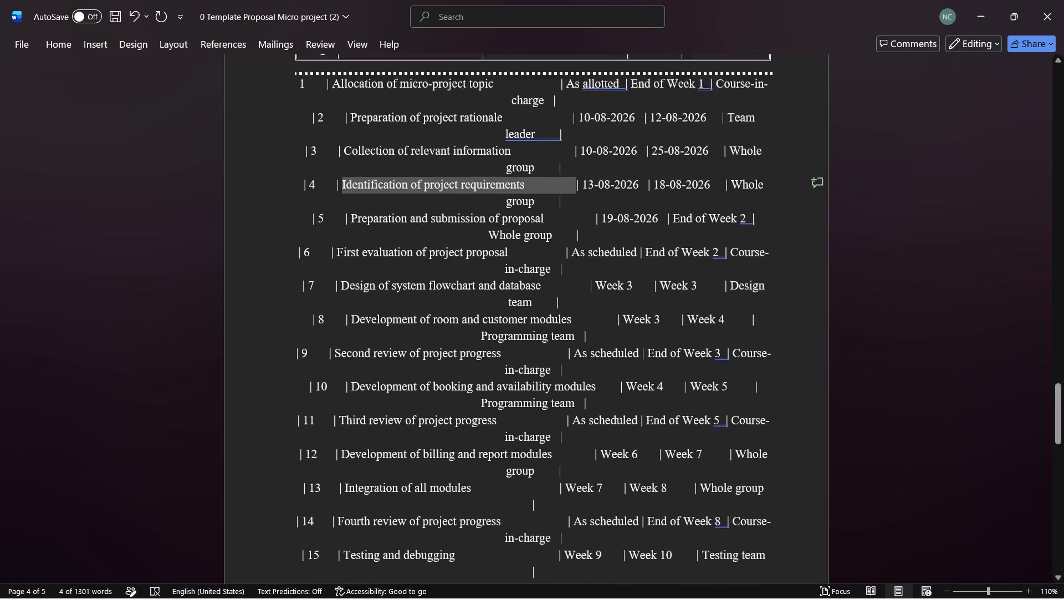
scroll(365, 153, up, 3)
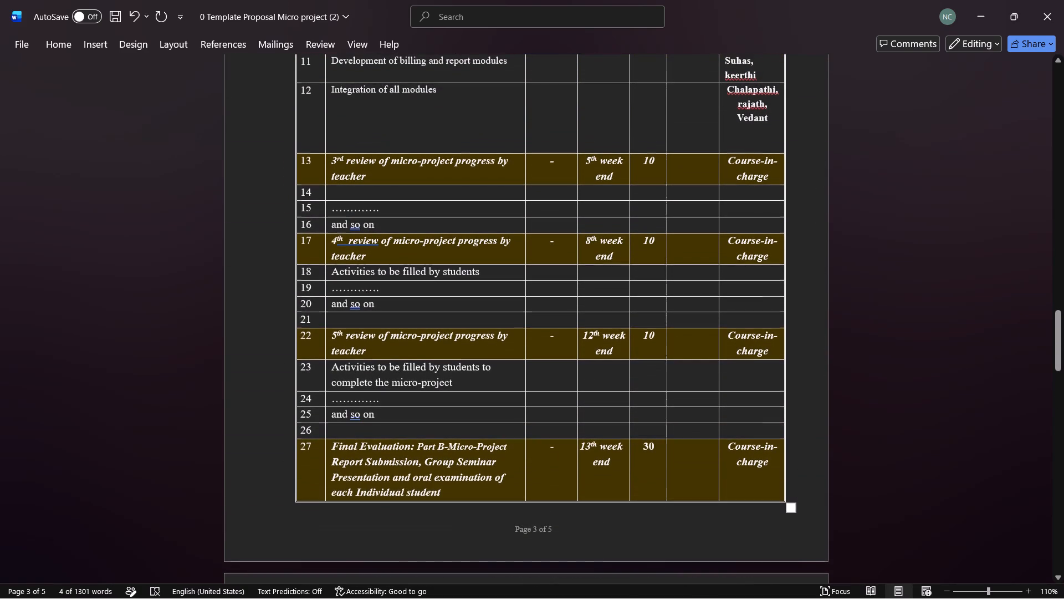
click(360, 195)
key(ctrl+v)
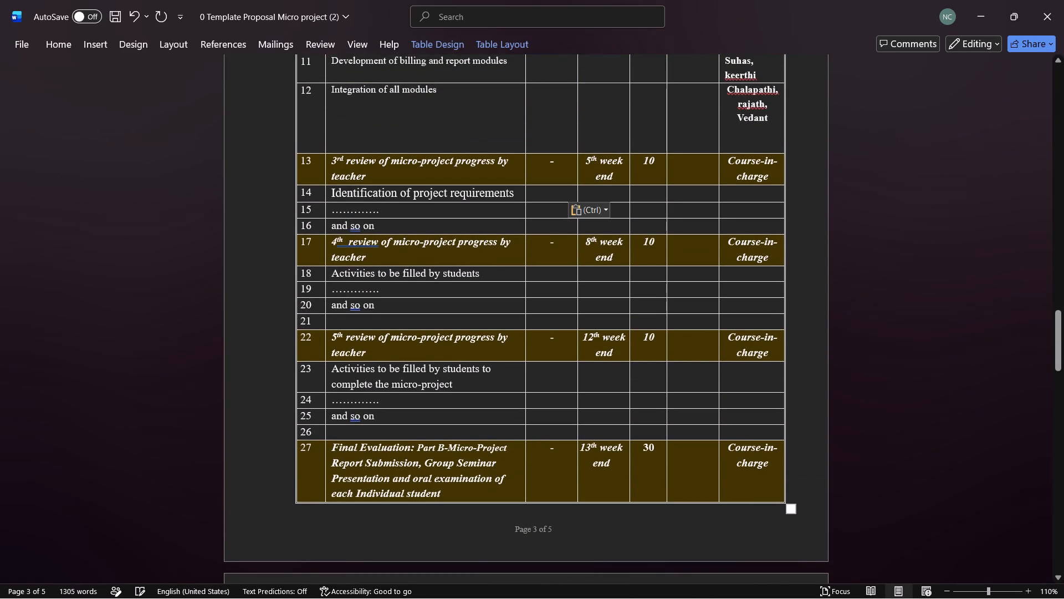
Set the font size of "Identification of project requirements" in row 14 to 10.
drag(516, 193, 340, 210)
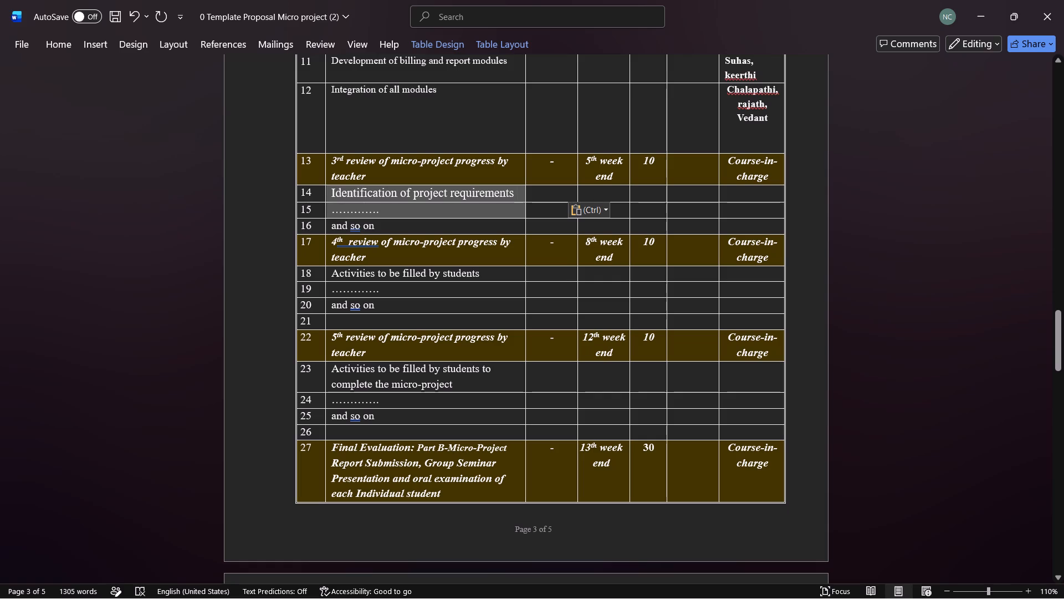
drag(340, 210, 331, 192)
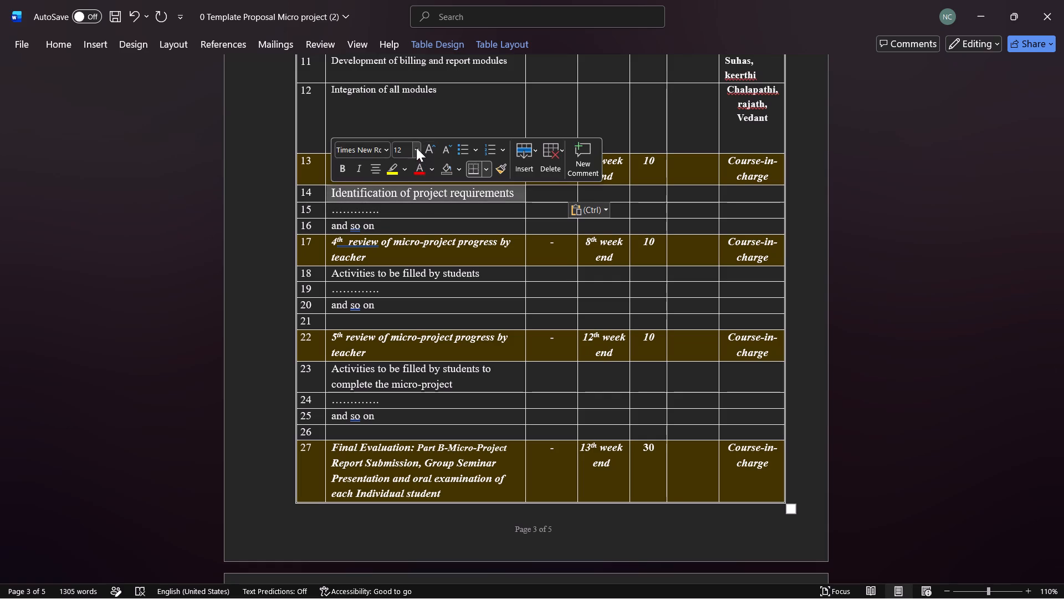
click(415, 148)
click(403, 193)
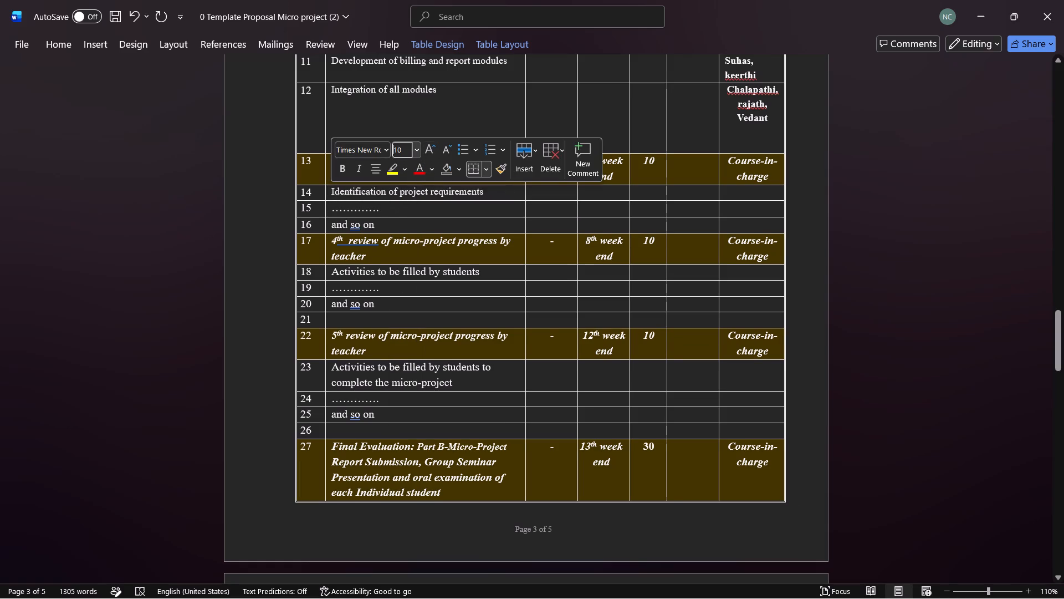
Enter "keerthi," and "rajath" on separate lines in row 14's responsible-person cell.
click(738, 194)
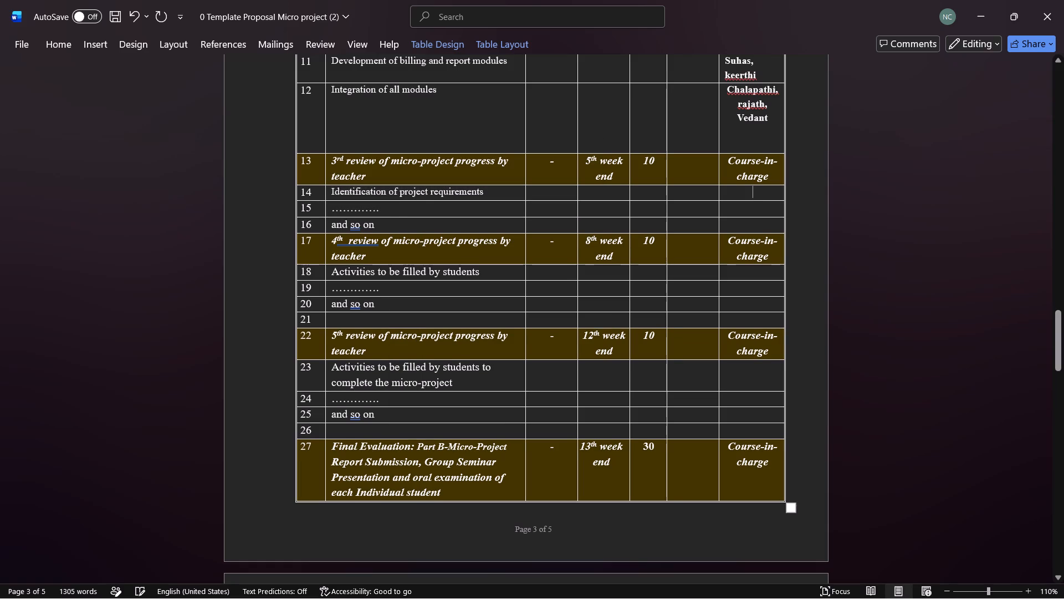
text(keerthi)
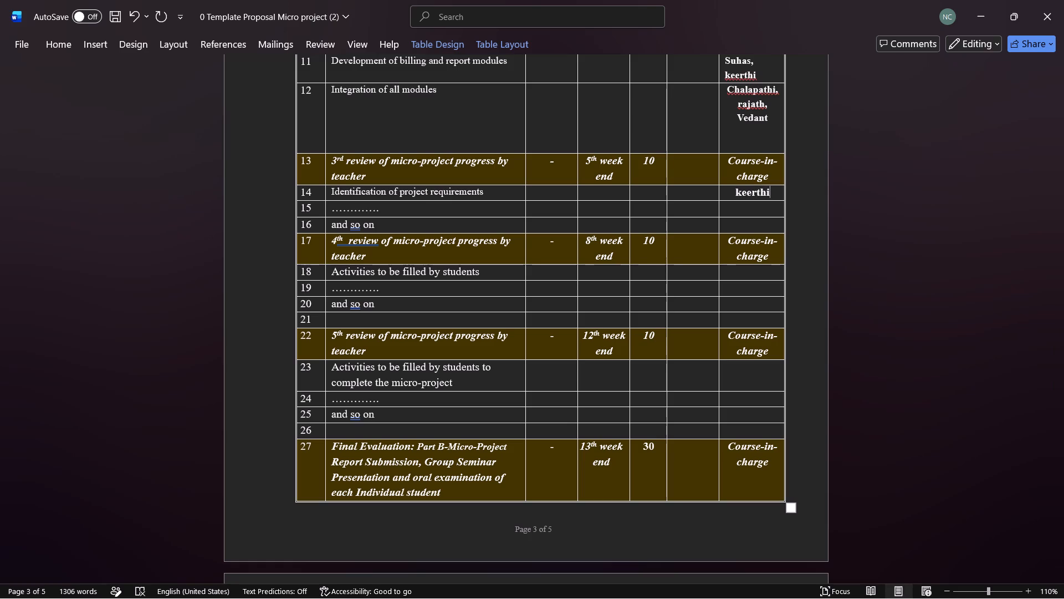
key(comma)
text(rajath)
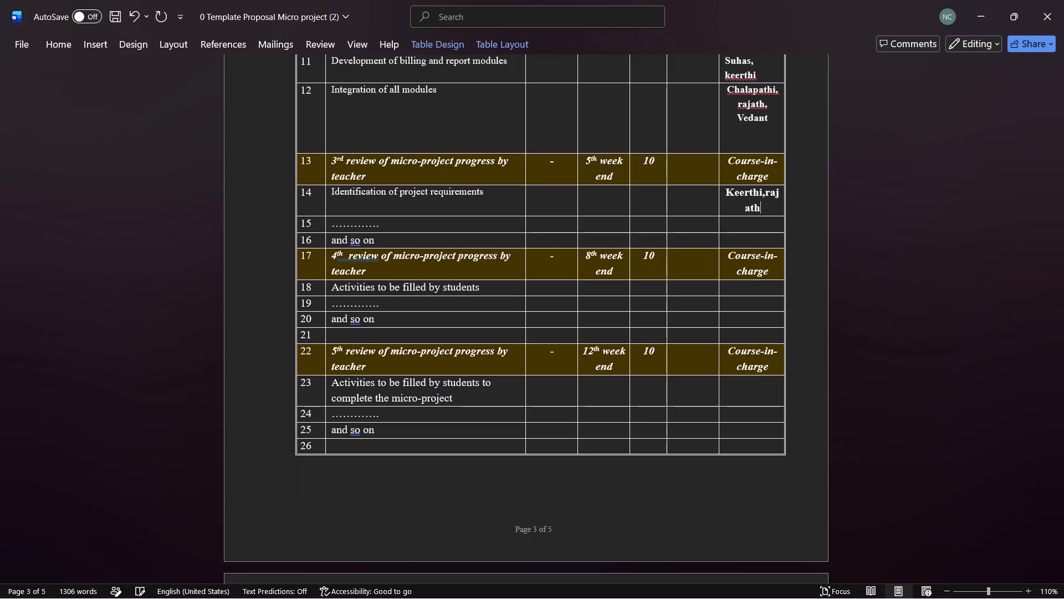
key(Up)
key(Right)
key(Right)
key(Return)
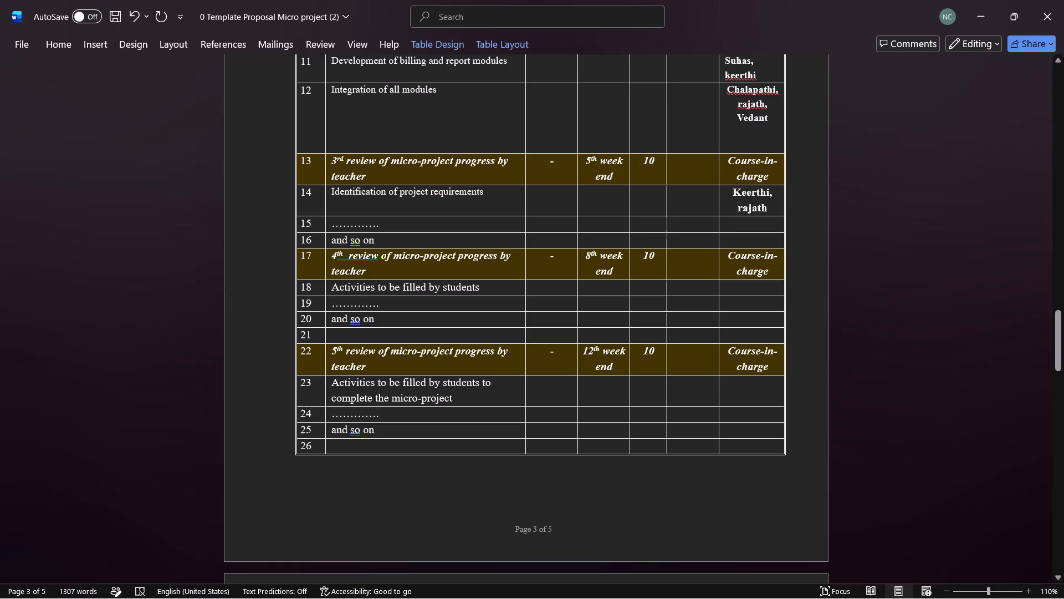
Replace the dotted placeholder in row 15's activity cell with "designe any extra requirement", consulting the draft activity list below the resources table.
drag(490, 220, 344, 225)
key(BackSpace)
key(BackSpace)
key(BackSpace)
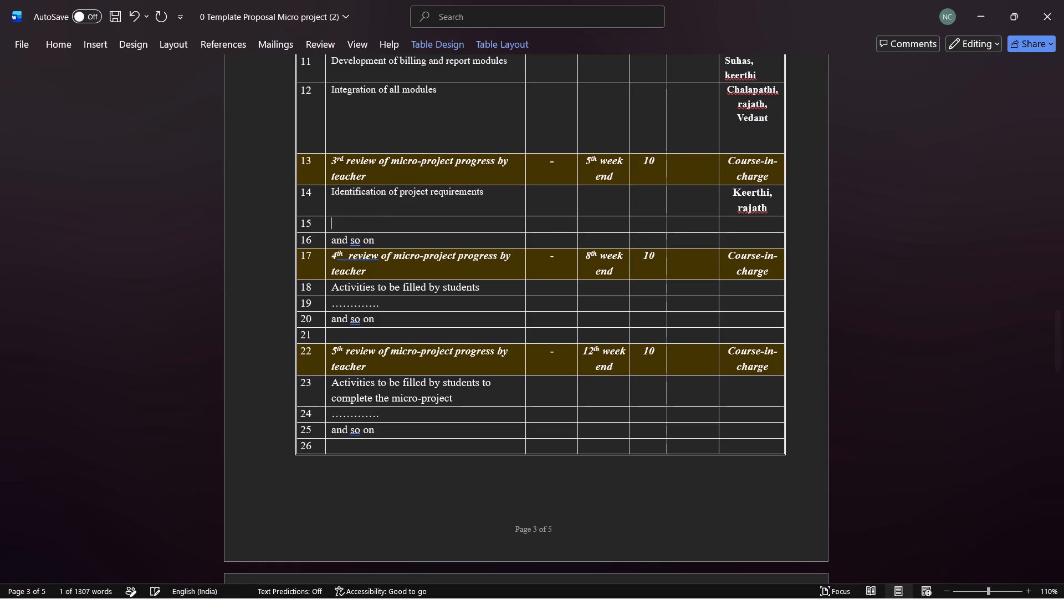
scroll(350, 390, down, 3)
scroll(334, 439, down, 1)
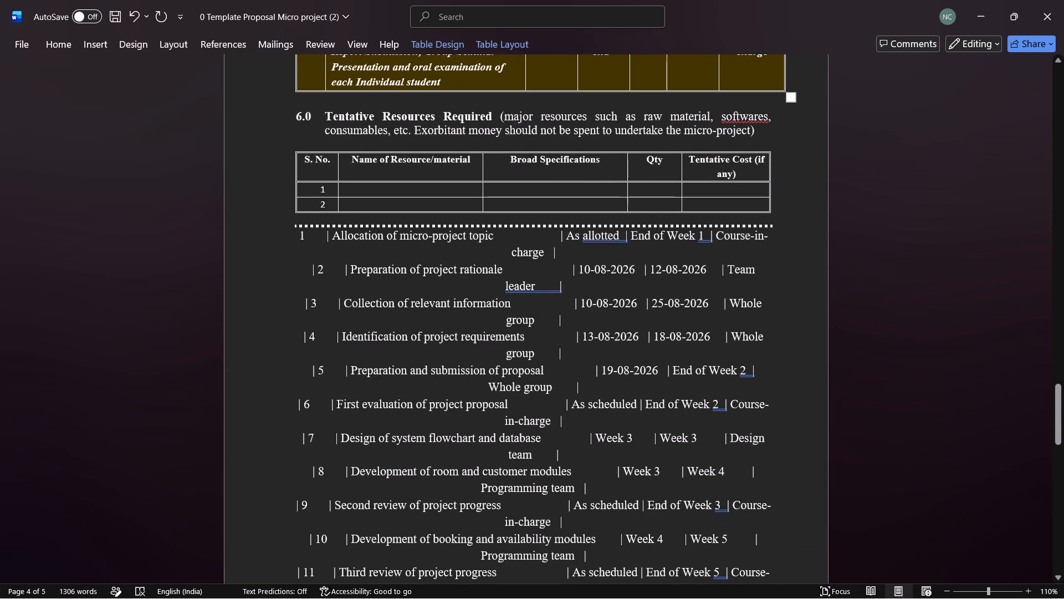
scroll(407, 341, down, 1)
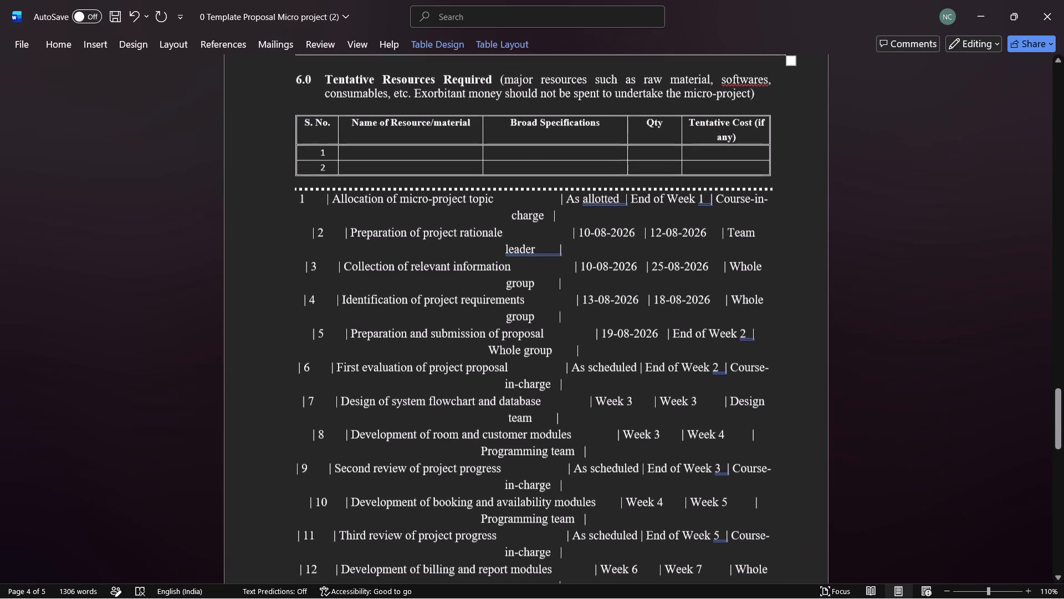
scroll(387, 423, down, 1)
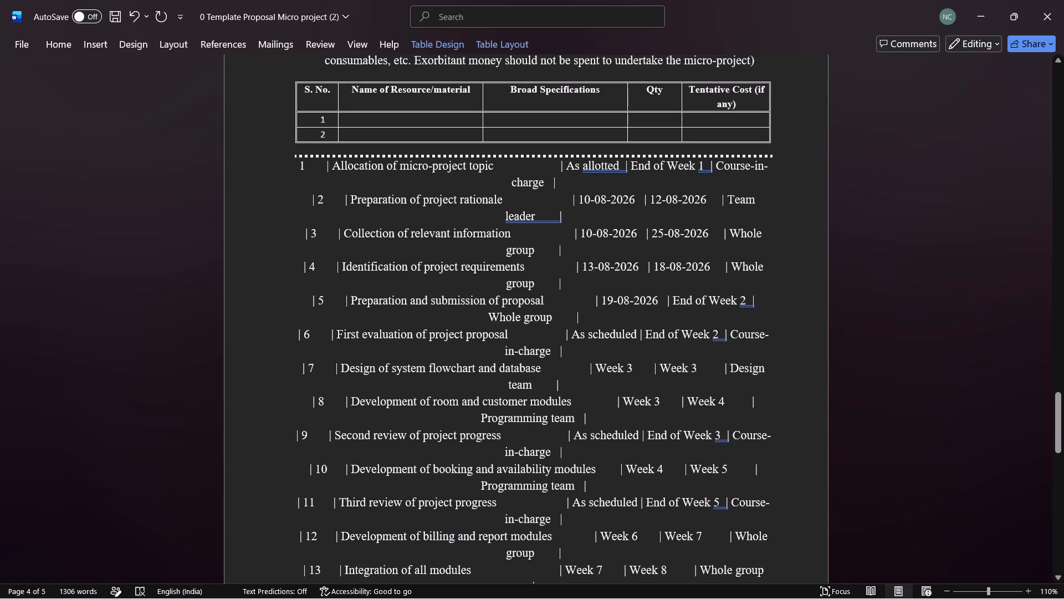
scroll(406, 391, up, 4)
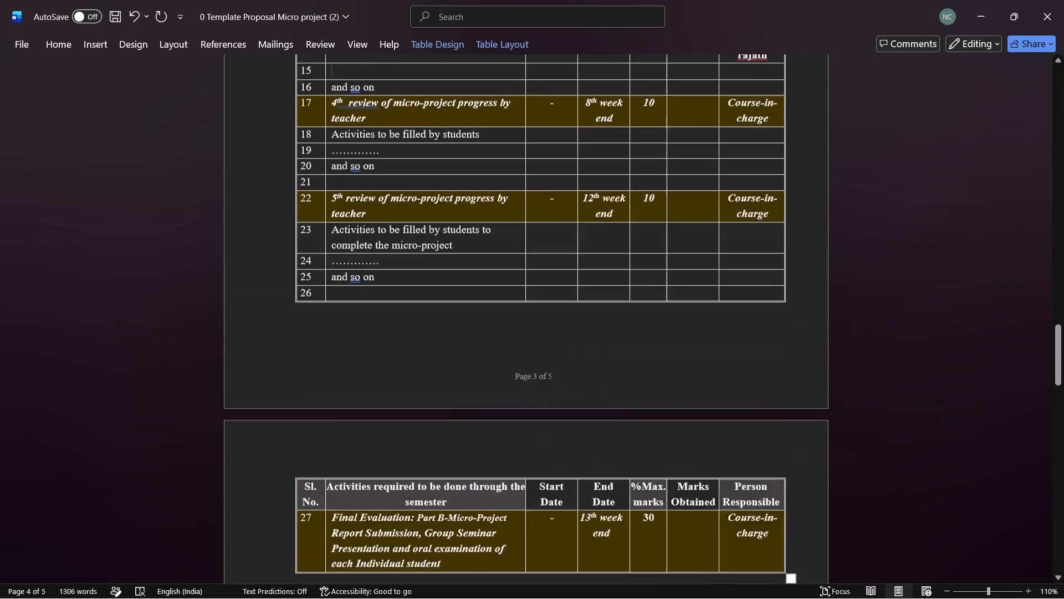
scroll(406, 391, up, 1)
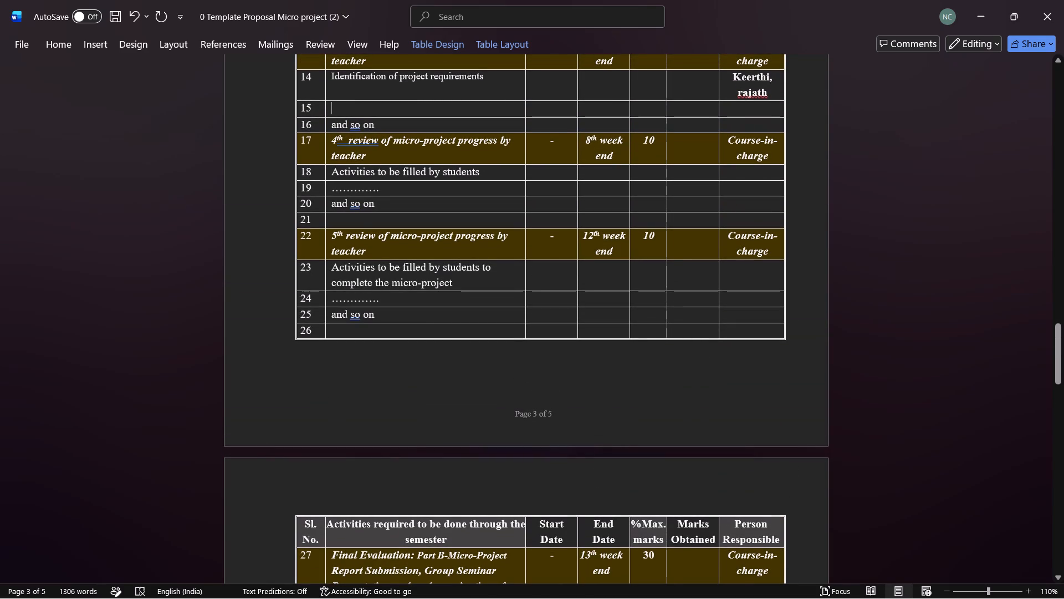
text(designe any)
key(space)
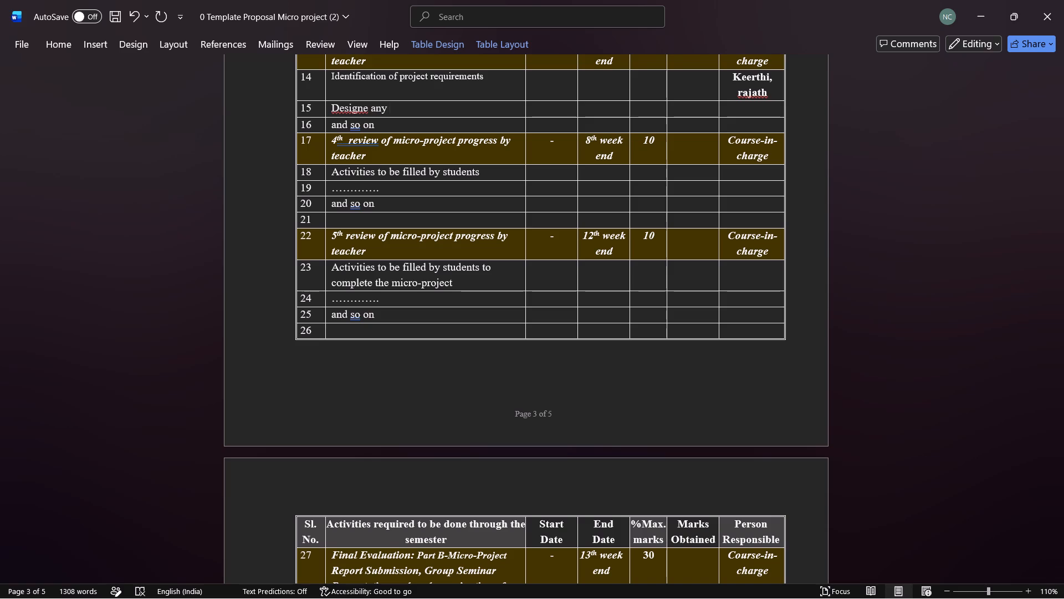
text(extra re)
text(quirement)
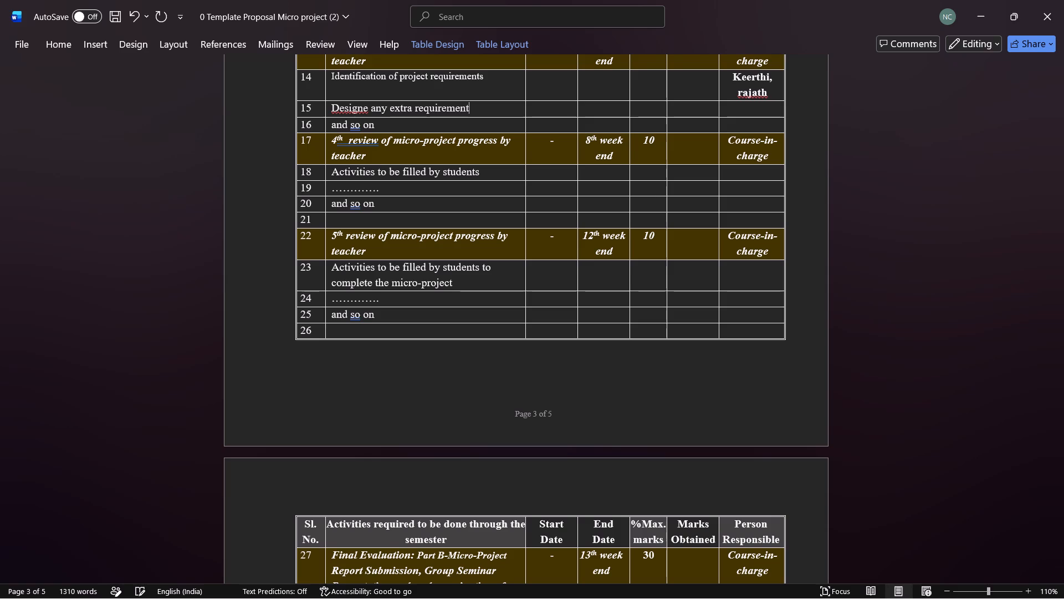
Enter "suhas" in row 15's responsible-person cell.
click(760, 106)
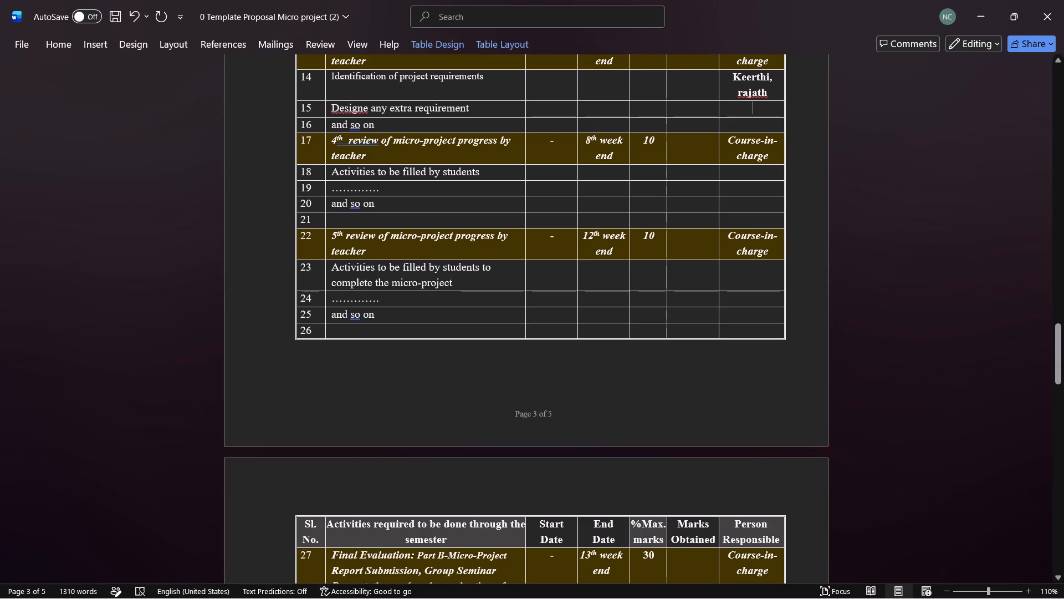
text(suhas)
key(space)
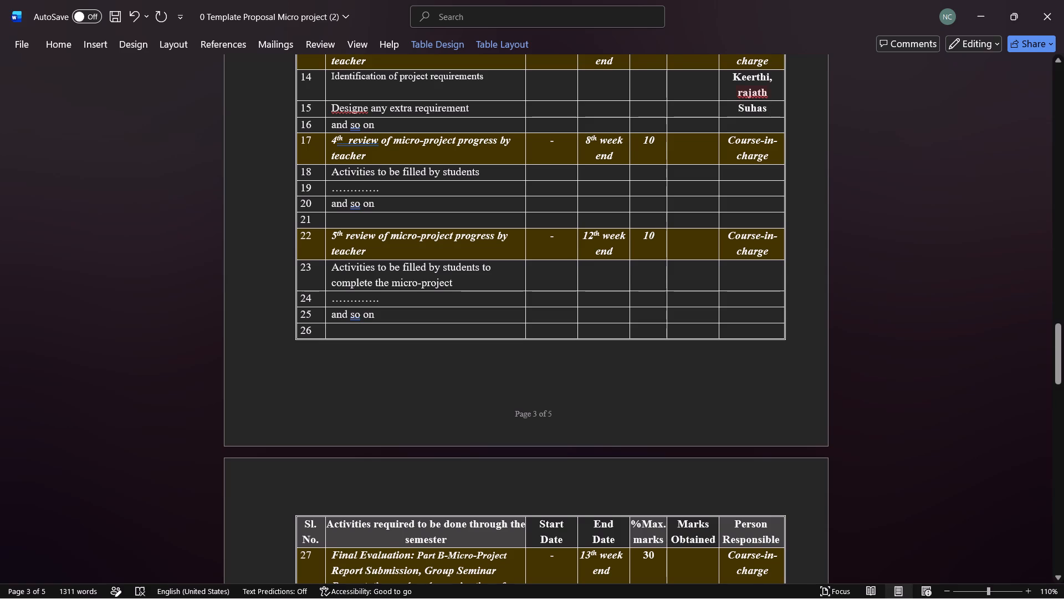
Capitalise the first letter of "rajath" in row 14's responsible-person cell.
click(744, 91)
click(744, 91)
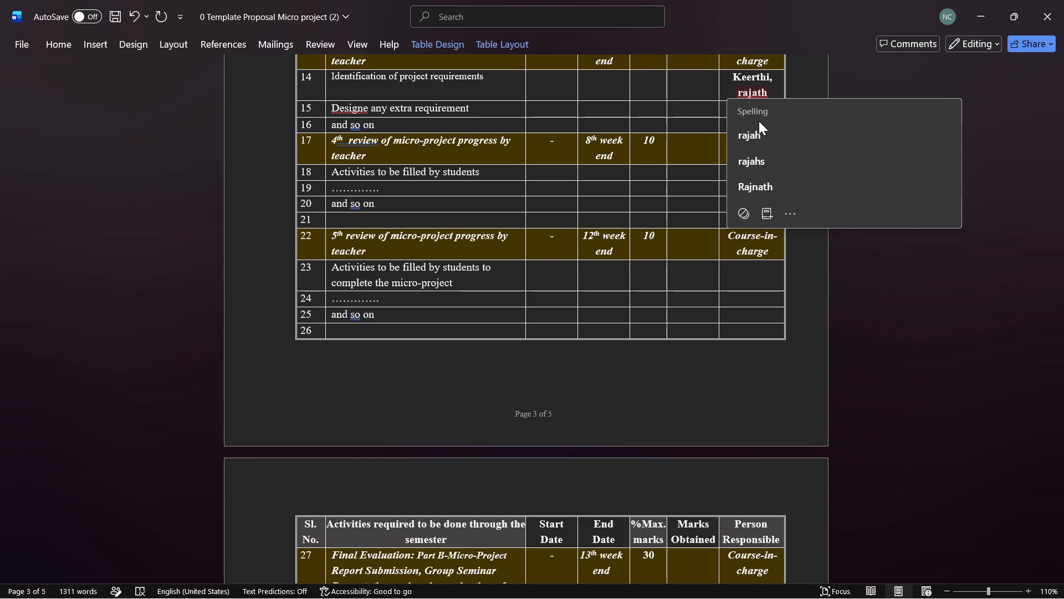
key(BackSpace)
key(shift+r)
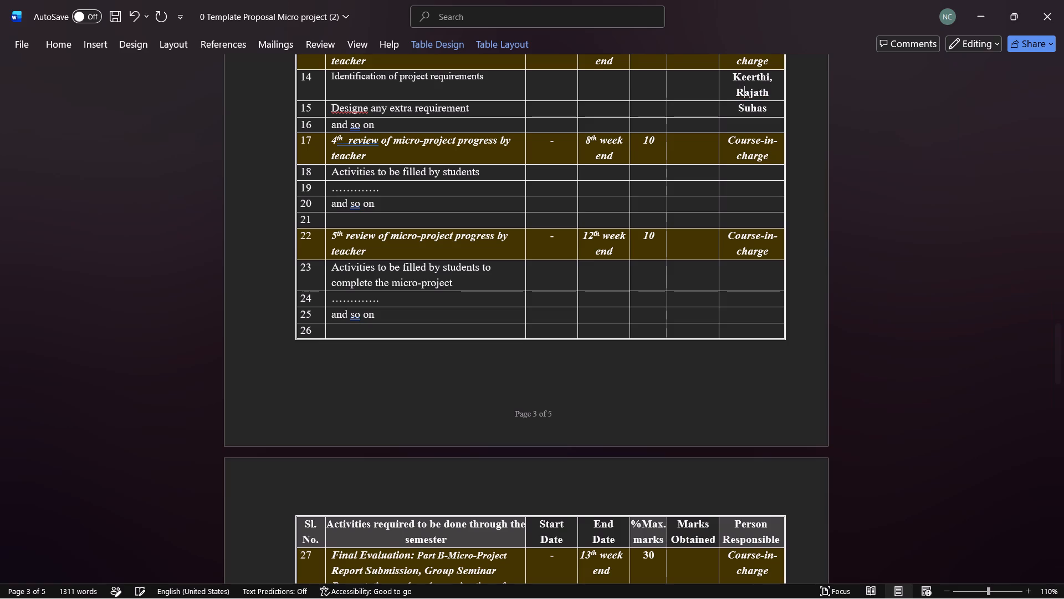
Add a comma after "Suhas" in row 15 and "chalapathi" on a new line, followed by a line break.
click(773, 114)
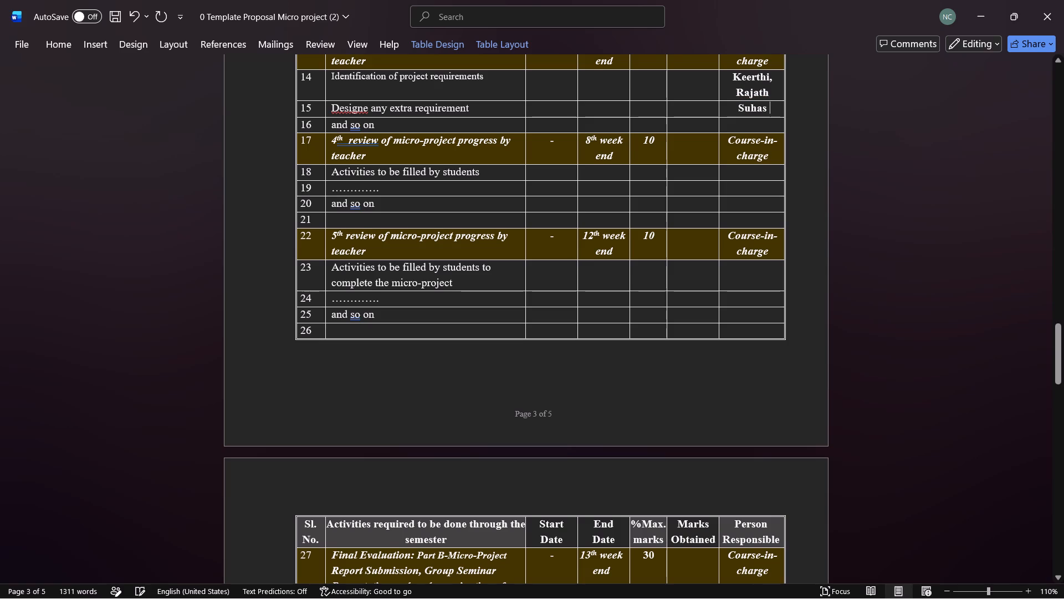
key(comma)
key(Return)
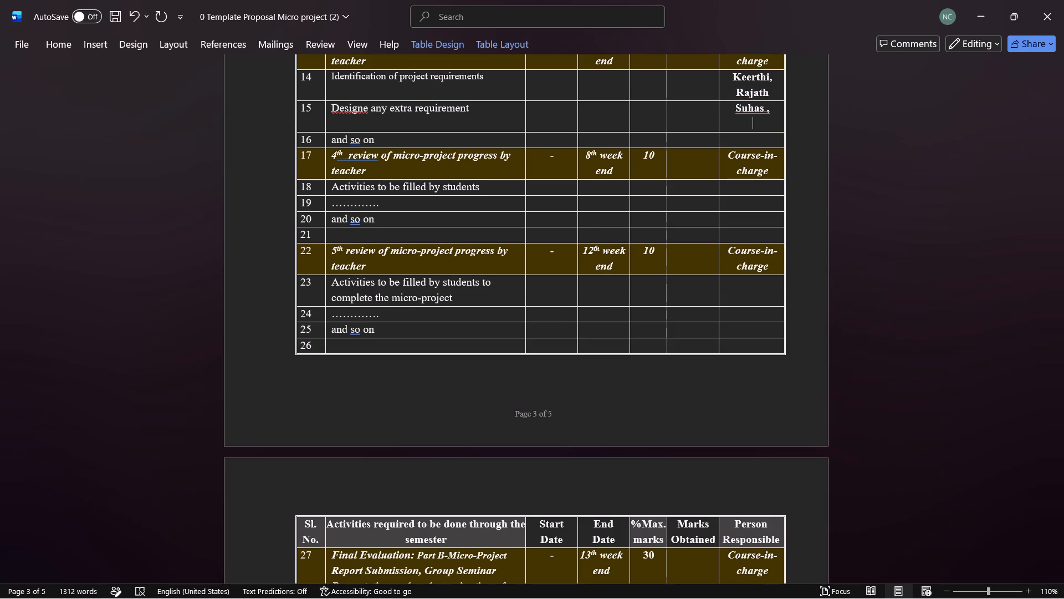
text(chalapathi)
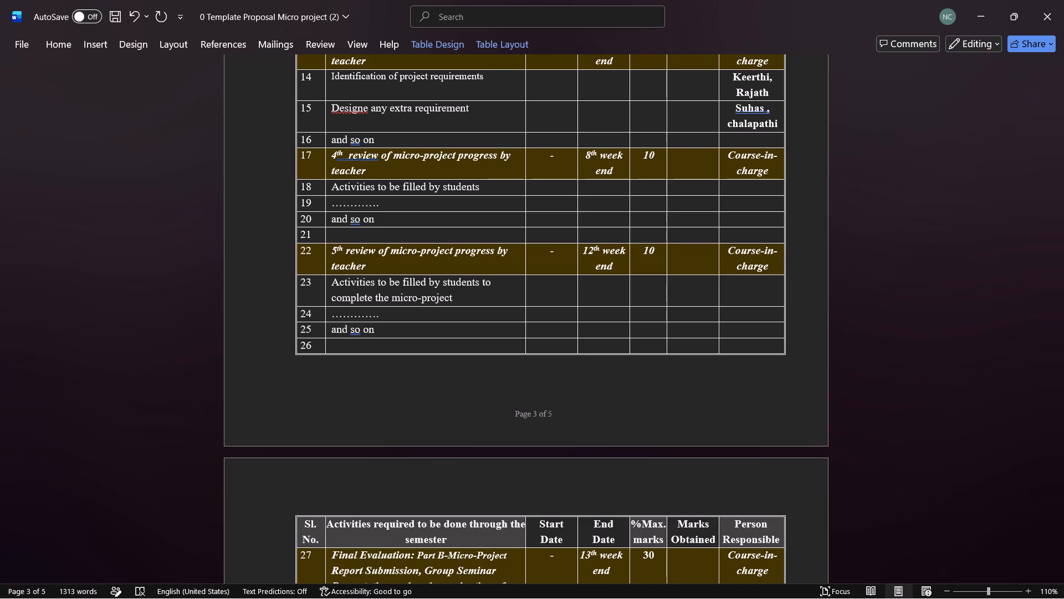
key(Return)
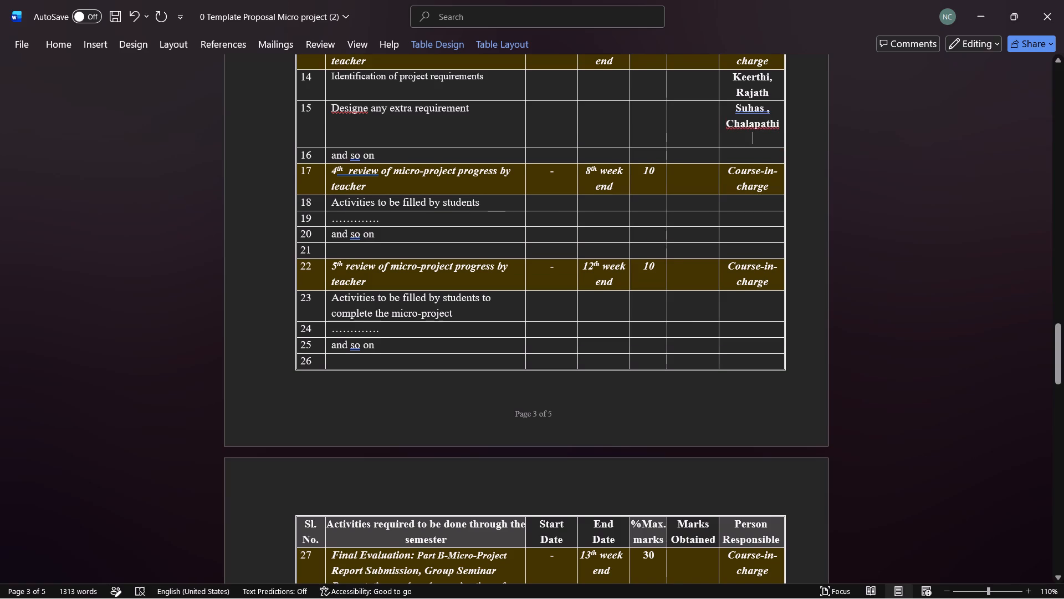
Delete the "and so on" row 16 above the 4th review row.
drag(388, 154, 333, 157)
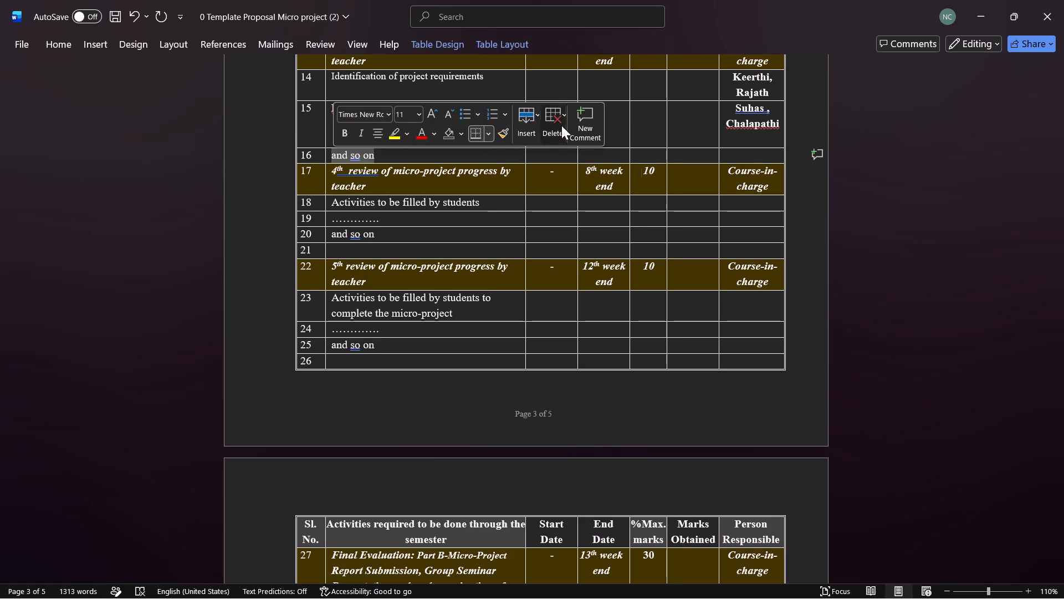
click(561, 125)
click(581, 191)
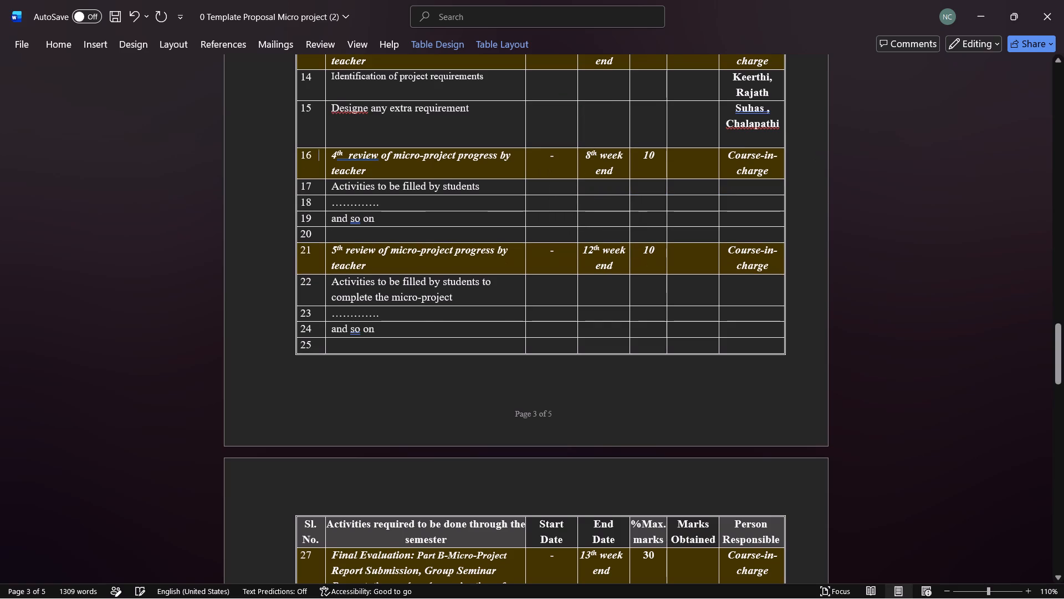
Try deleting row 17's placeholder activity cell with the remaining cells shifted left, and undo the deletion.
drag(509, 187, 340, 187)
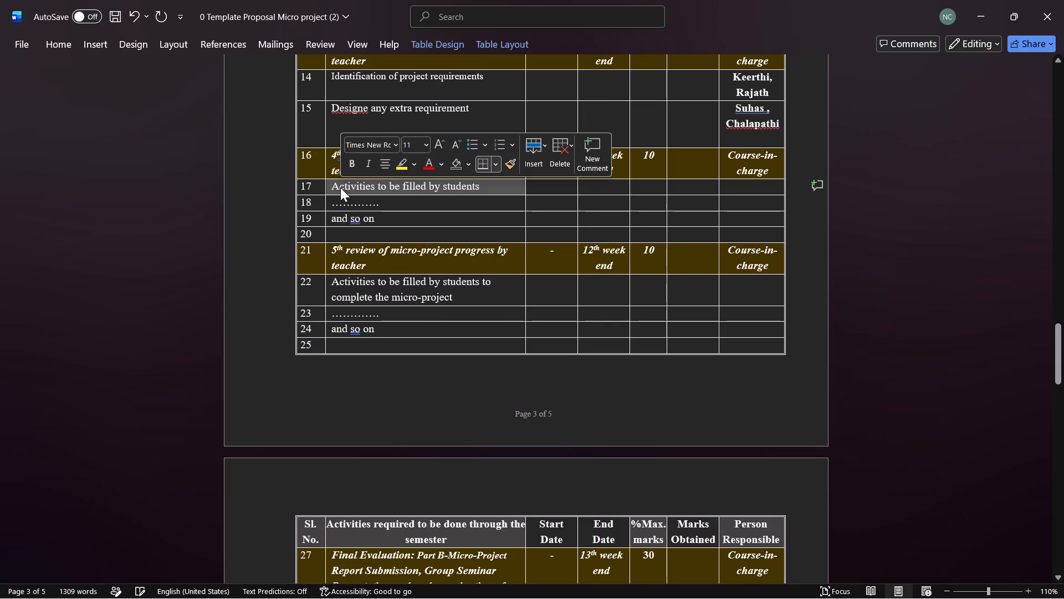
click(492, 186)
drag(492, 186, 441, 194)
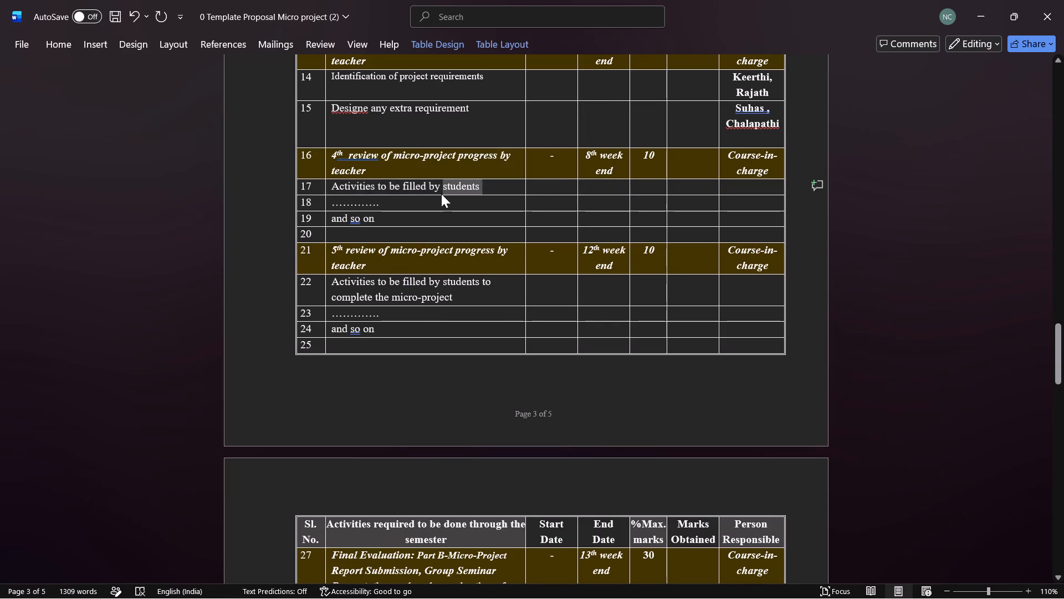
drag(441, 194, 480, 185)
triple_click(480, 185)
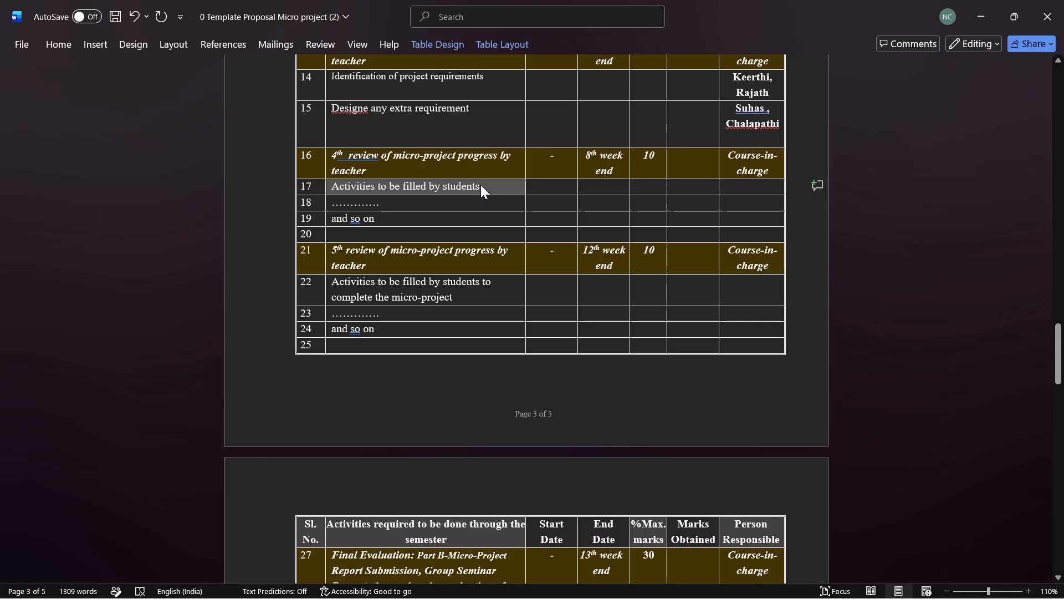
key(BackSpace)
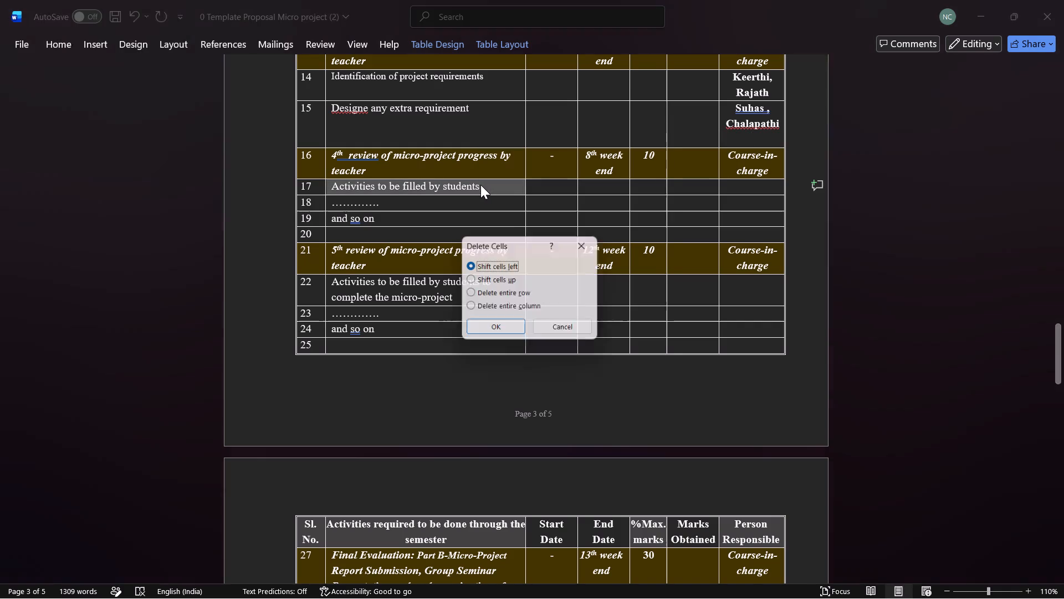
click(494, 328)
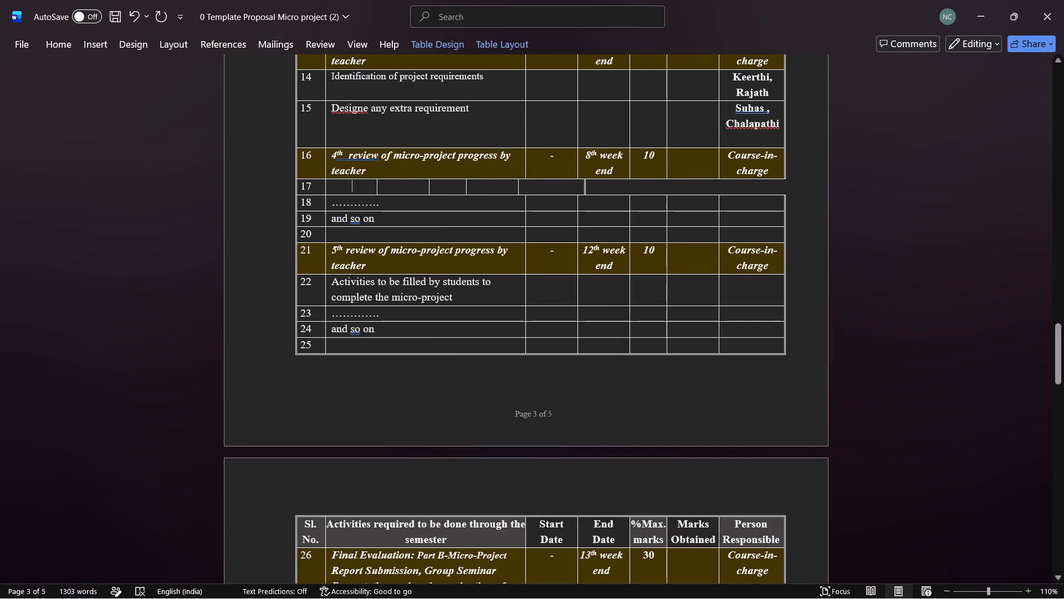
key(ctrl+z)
Clear the placeholder text "Activities to be filled by students" from row 17's activity cell.
click(489, 189)
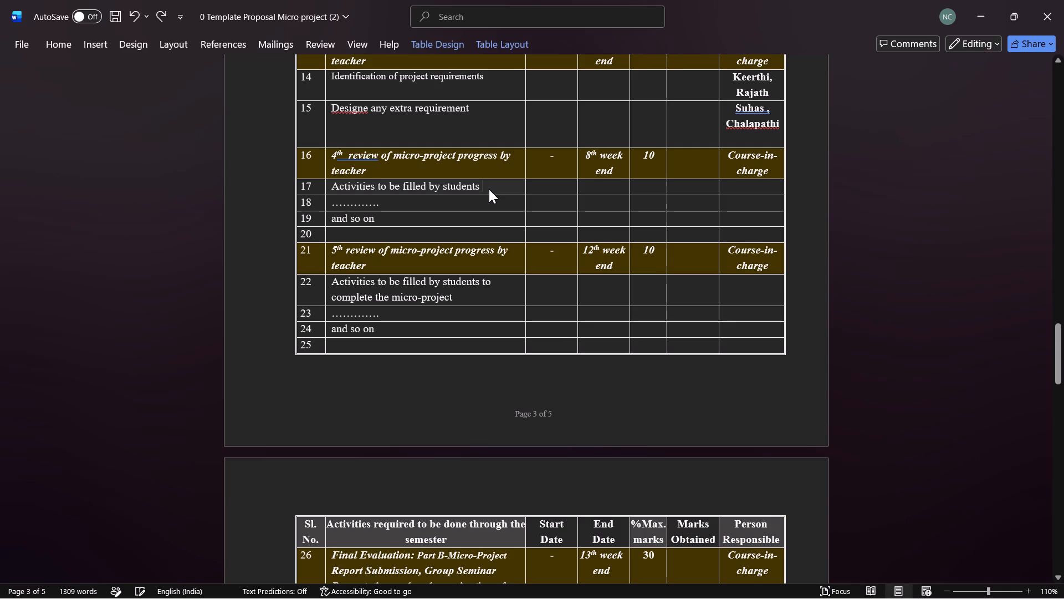
key(BackSpace)
key(BackSpace)
key(BackSpace)
key(BackSpace)
key(BackSpace)
key(BackSpace)
key(BackSpace)
key(BackSpace)
key(BackSpace)
key(BackSpace)
key(BackSpace)
key(BackSpace)
key(BackSpace)
key(BackSpace)
key(BackSpace)
key(BackSpace)
key(BackSpace)
key(BackSpace)
key(BackSpace)
key(BackSpace)
key(BackSpace)
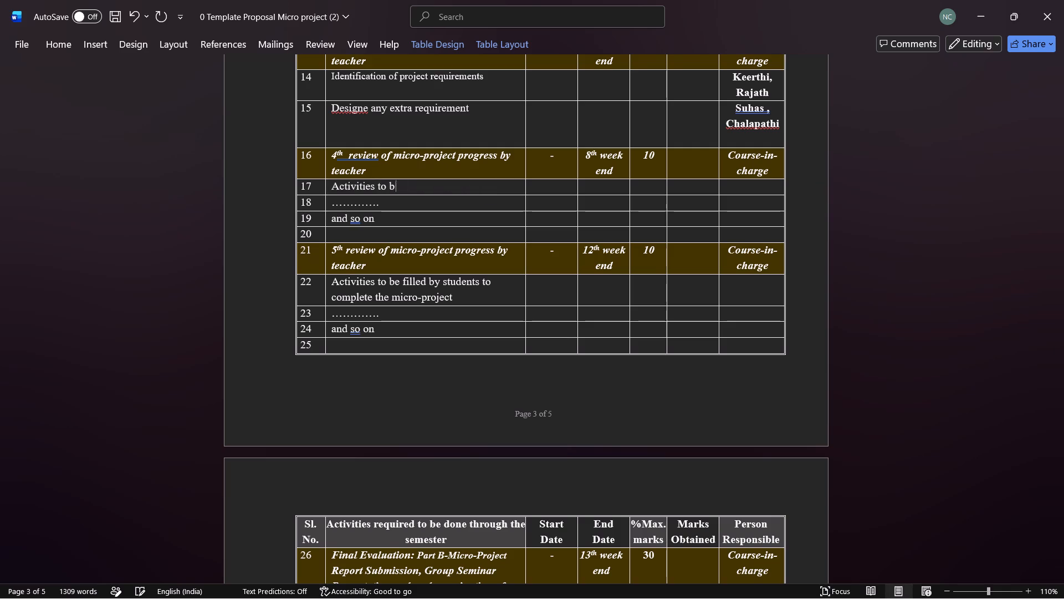
key(BackSpace)
key(BackSpace)
key(BackSpace)
key(BackSpace)
key(BackSpace)
key(BackSpace)
key(BackSpace)
key(BackSpace)
key(BackSpace)
key(BackSpace)
key(BackSpace)
key(BackSpace)
key(BackSpace)
key(BackSpace)
key(BackSpace)
key(BackSpace)
Copy "Testing and debugging" from item 15 of the plain-text plan below the tables into row 17's activity cell.
scroll(489, 189, down, 3)
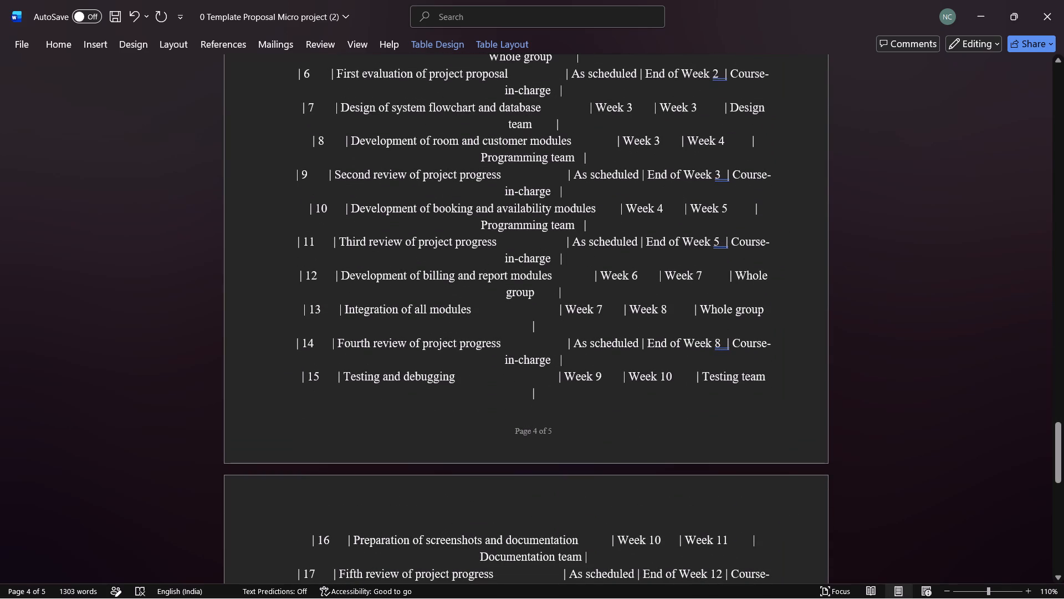
drag(345, 377, 459, 376)
key(ctrl+c)
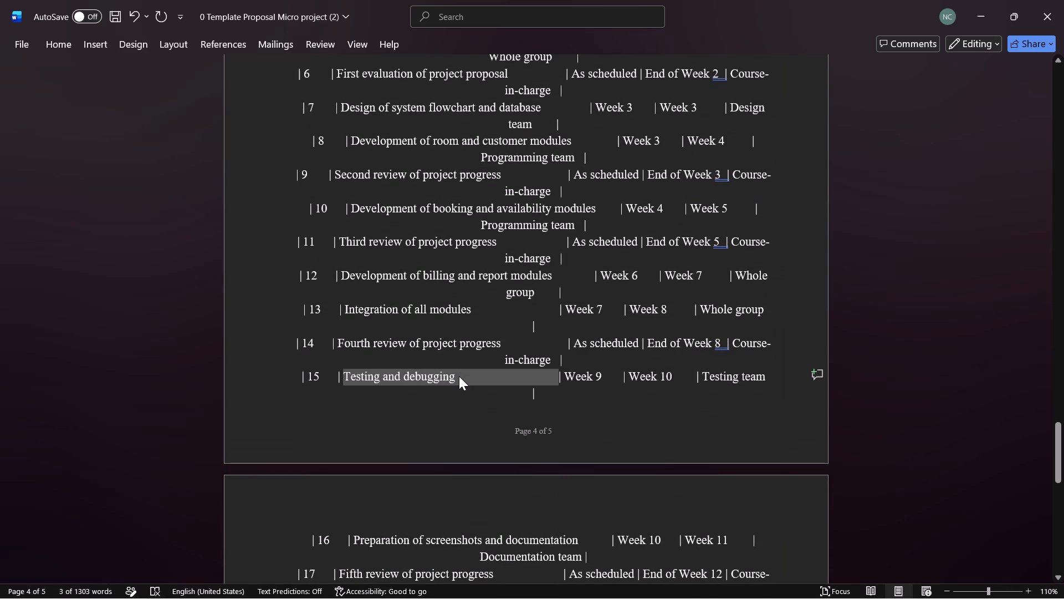
scroll(459, 376, up, 2)
scroll(357, 95, up, 1)
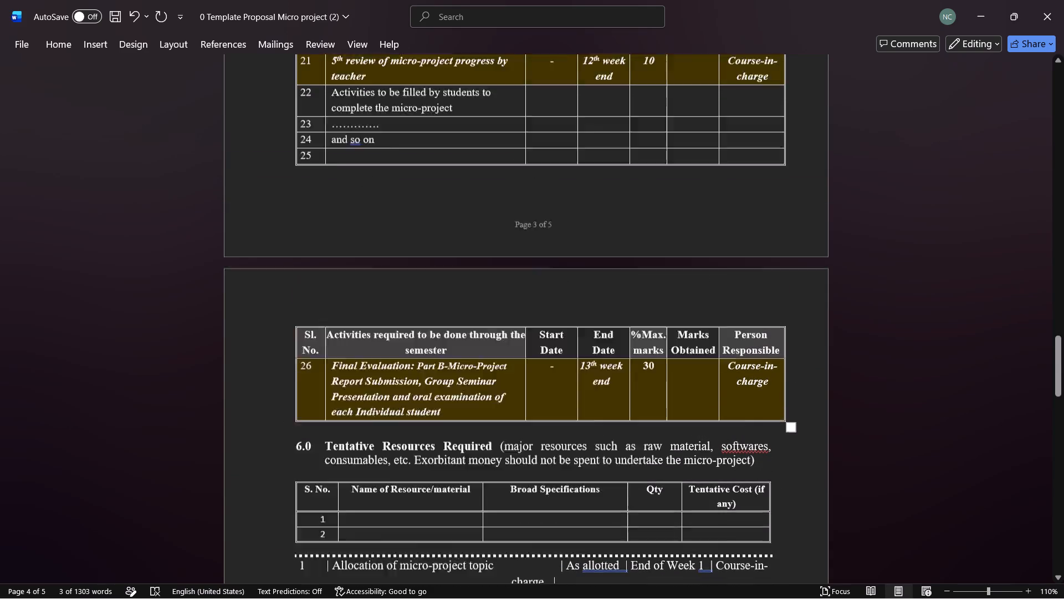
scroll(357, 95, up, 1)
click(349, 118)
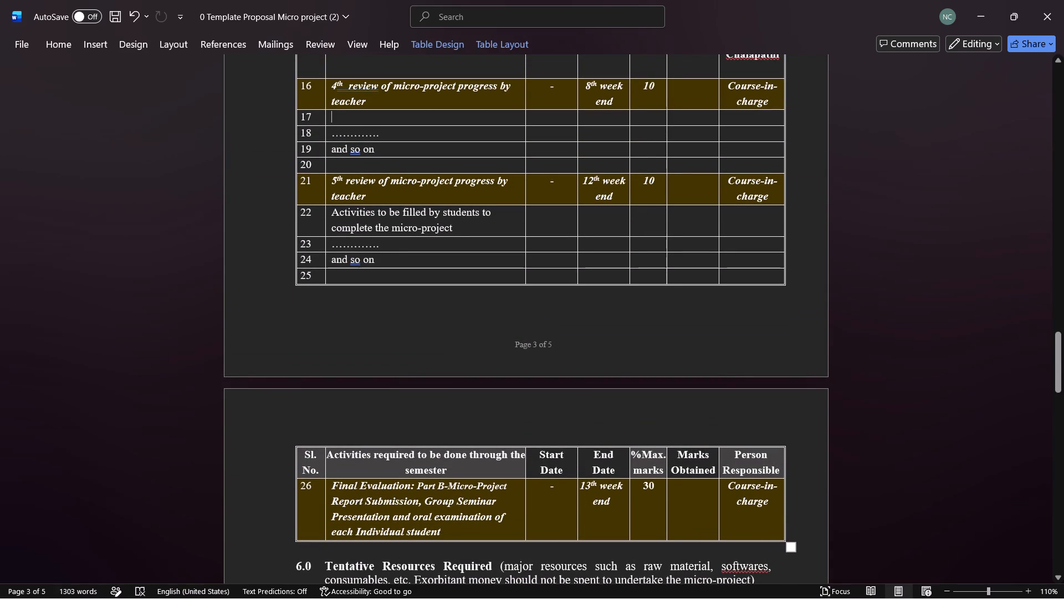
key(ctrl+v)
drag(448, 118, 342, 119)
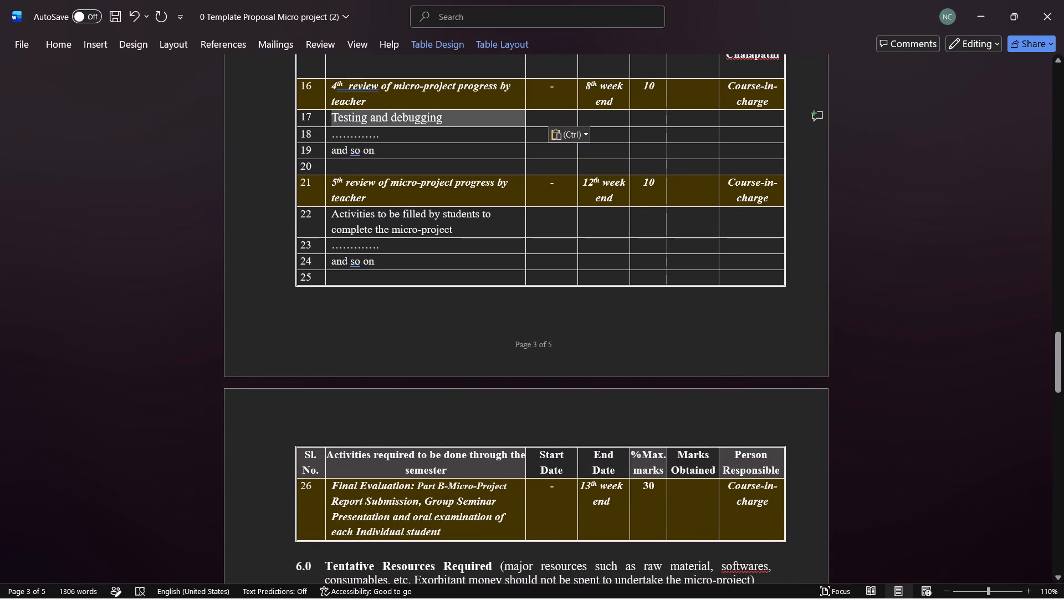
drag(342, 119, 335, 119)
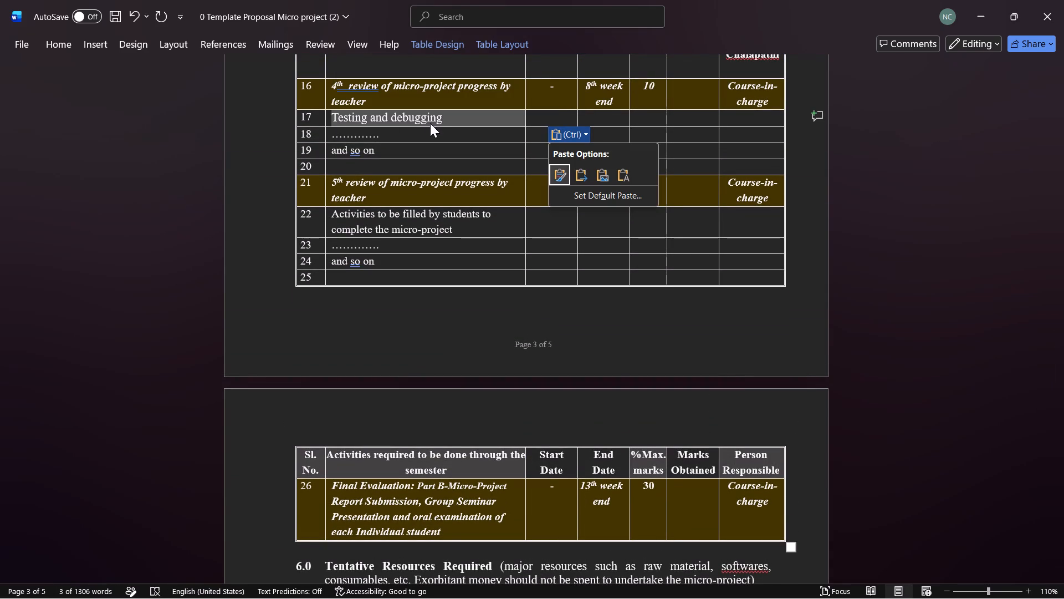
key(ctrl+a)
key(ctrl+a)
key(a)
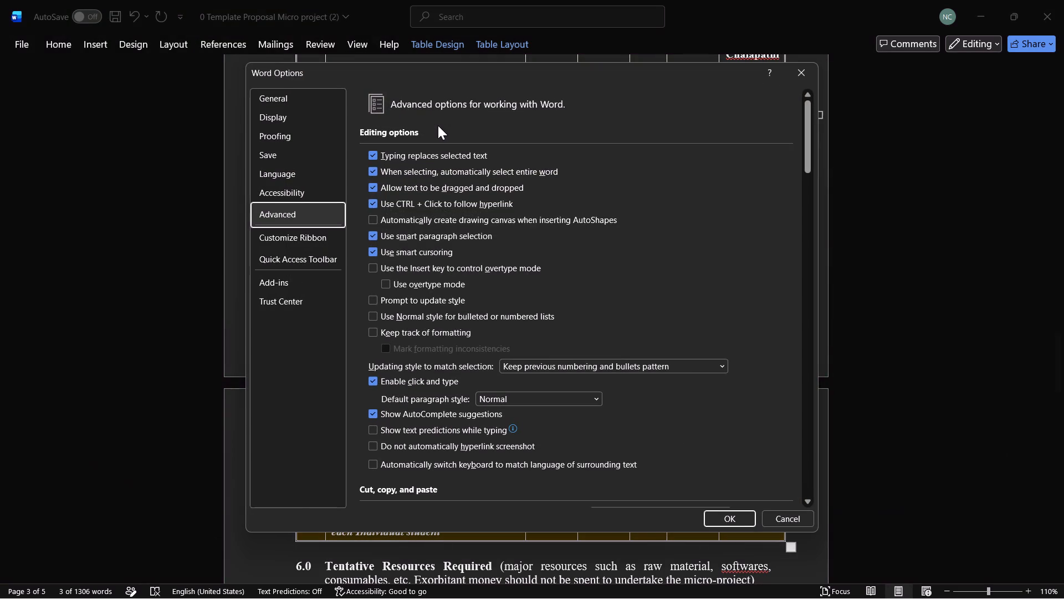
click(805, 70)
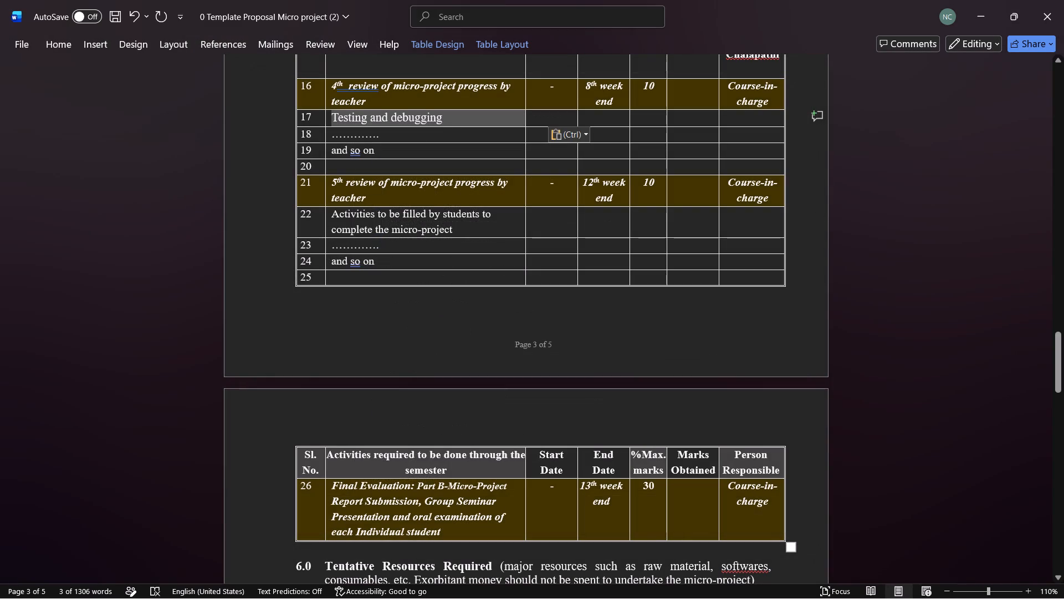
Set the font size of "Testing and debugging" in row 17 to 11.
click(448, 116)
drag(448, 116, 359, 115)
drag(359, 115, 338, 115)
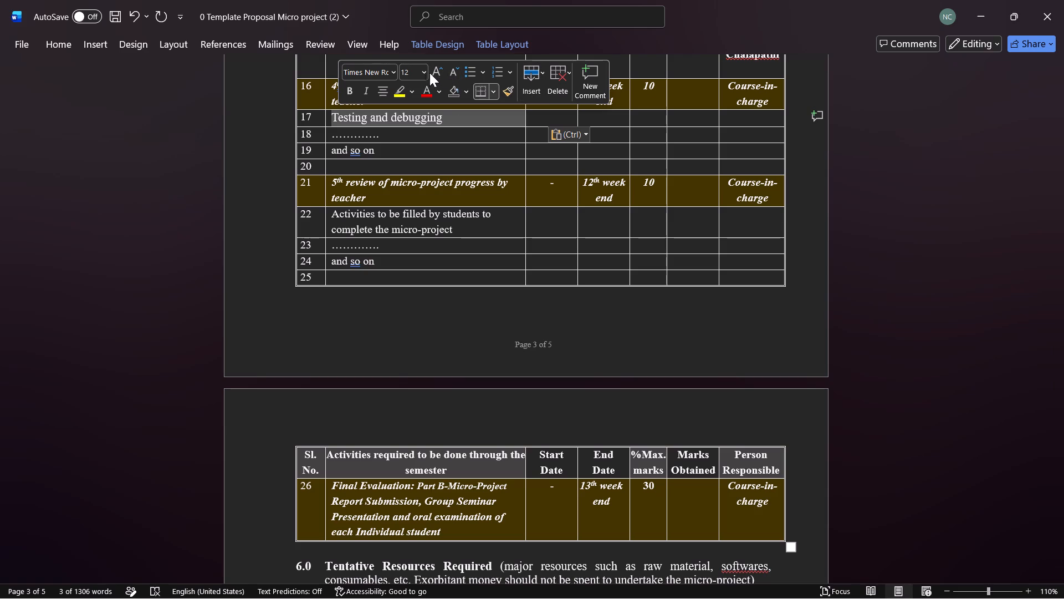
click(440, 68)
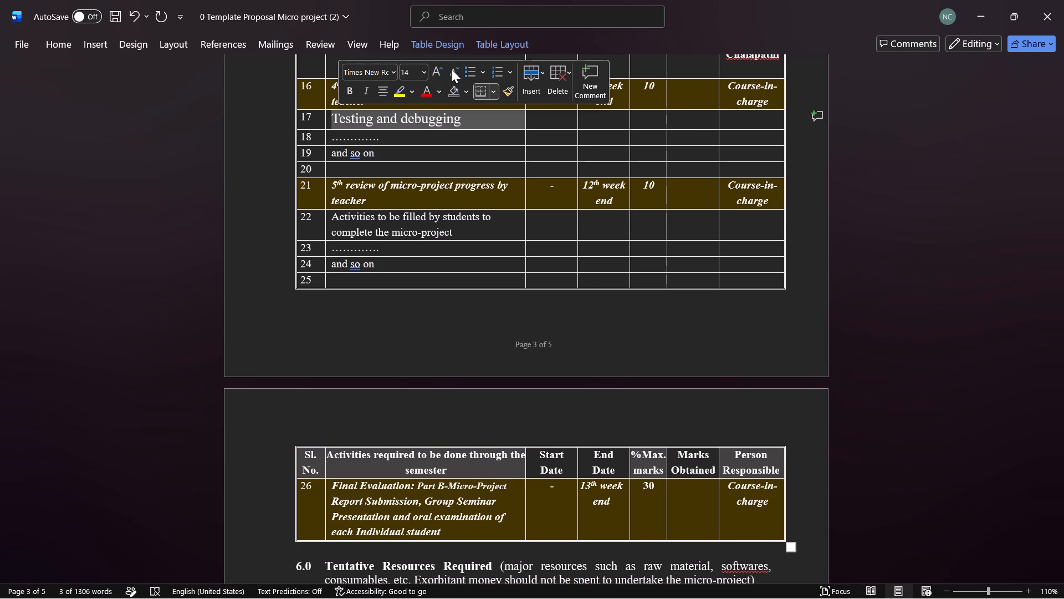
triple_click(451, 69)
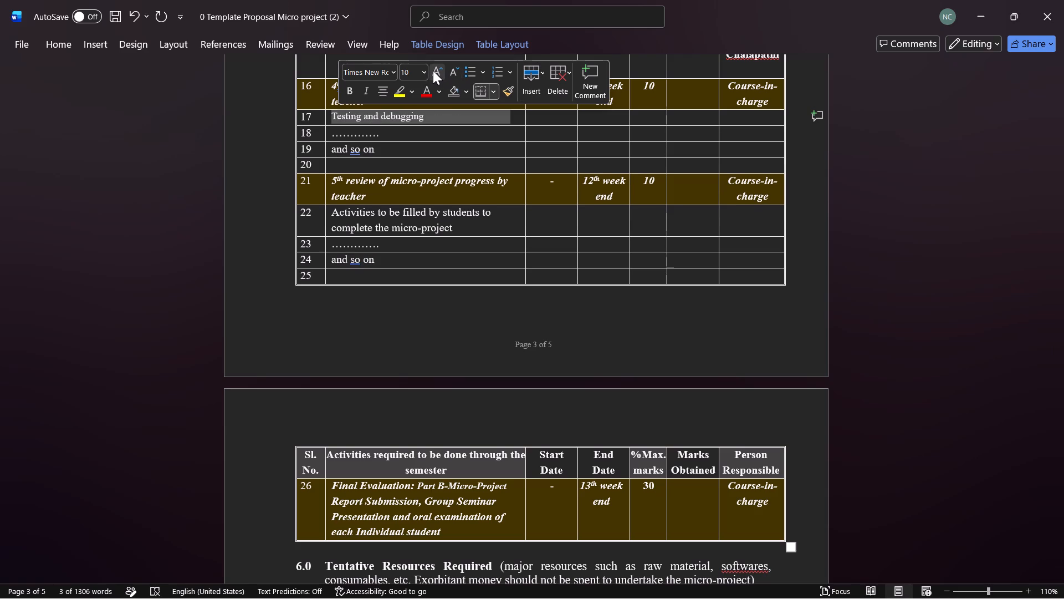
click(433, 70)
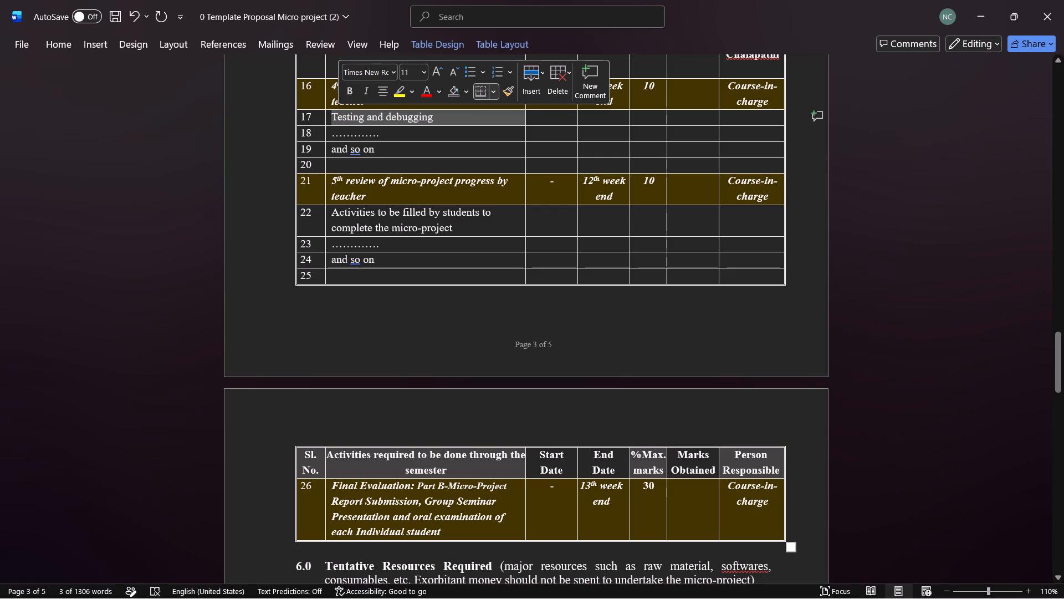
Enter Chalapathi, Rajath and Vedant on separate lines in row 17's responsible-person cell, followed by a line break.
click(741, 120)
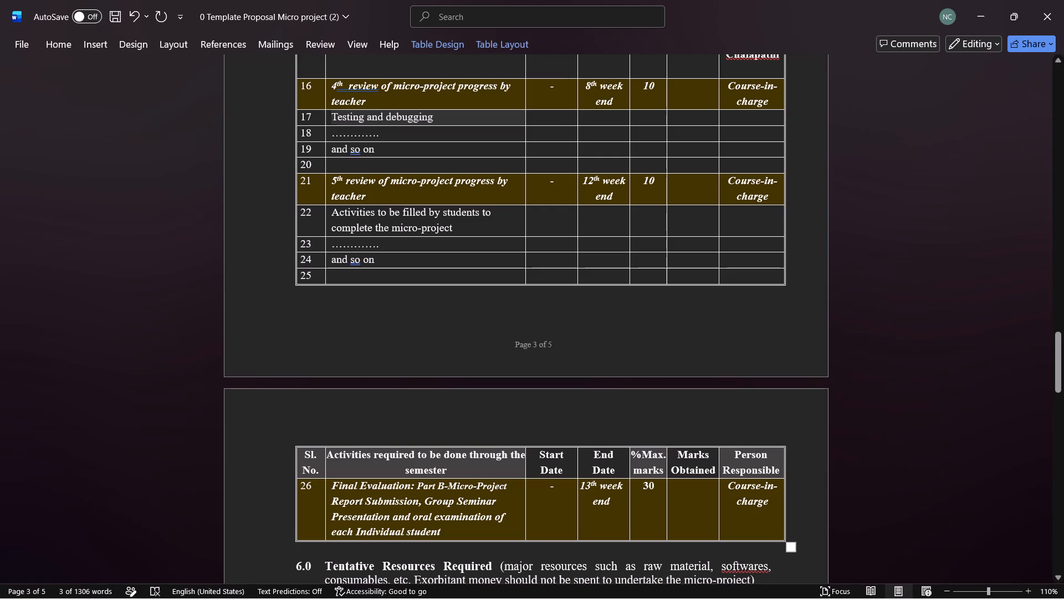
text(chala)
text(pathi)
key(Return)
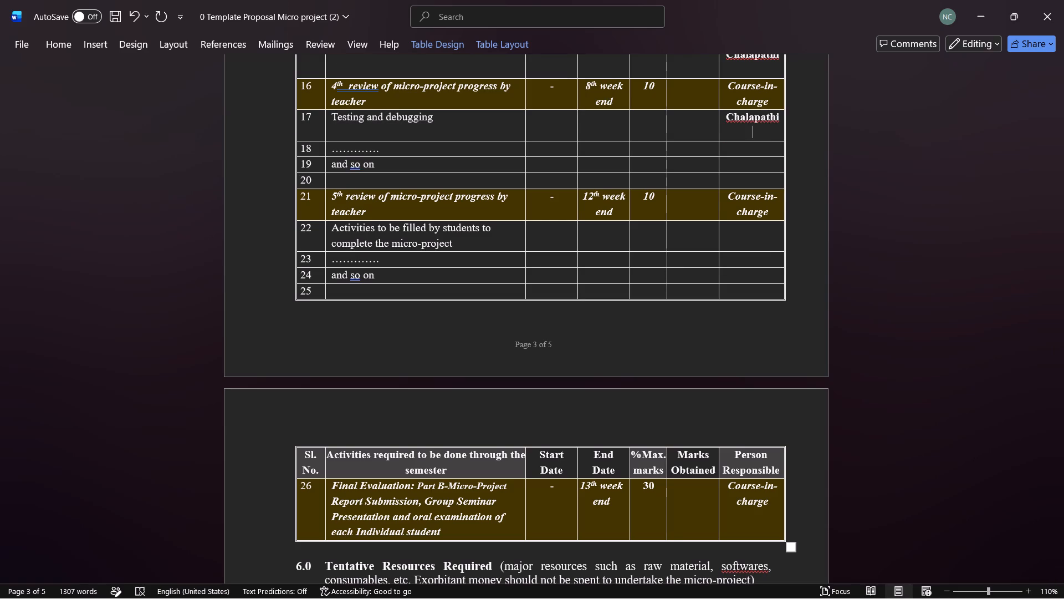
text(rajath)
key(Return)
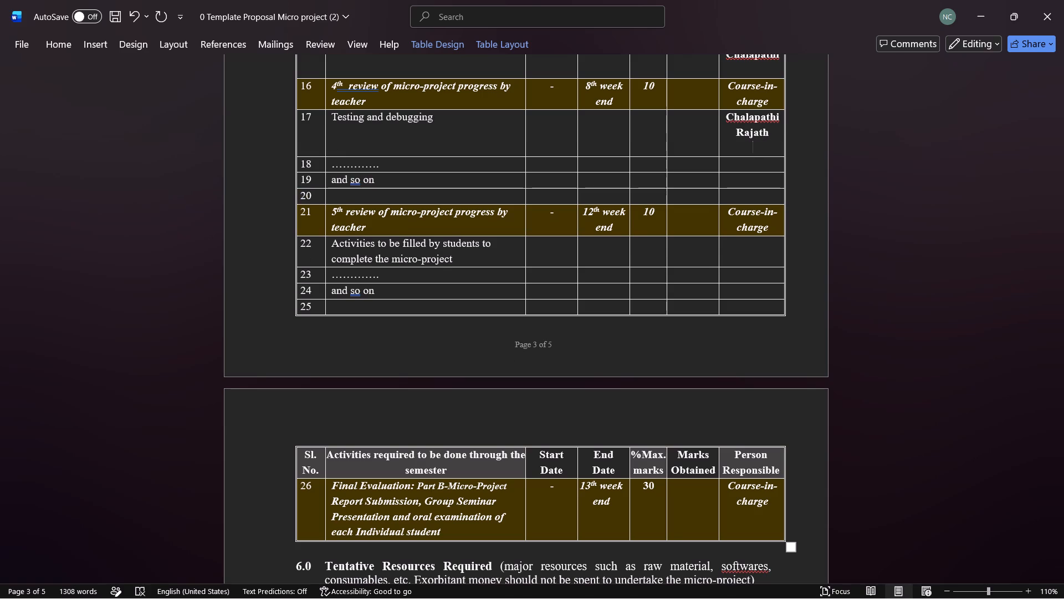
text(vw)
key(BackSpace)
text(edab)
key(BackSpace)
text(nt)
key(Return)
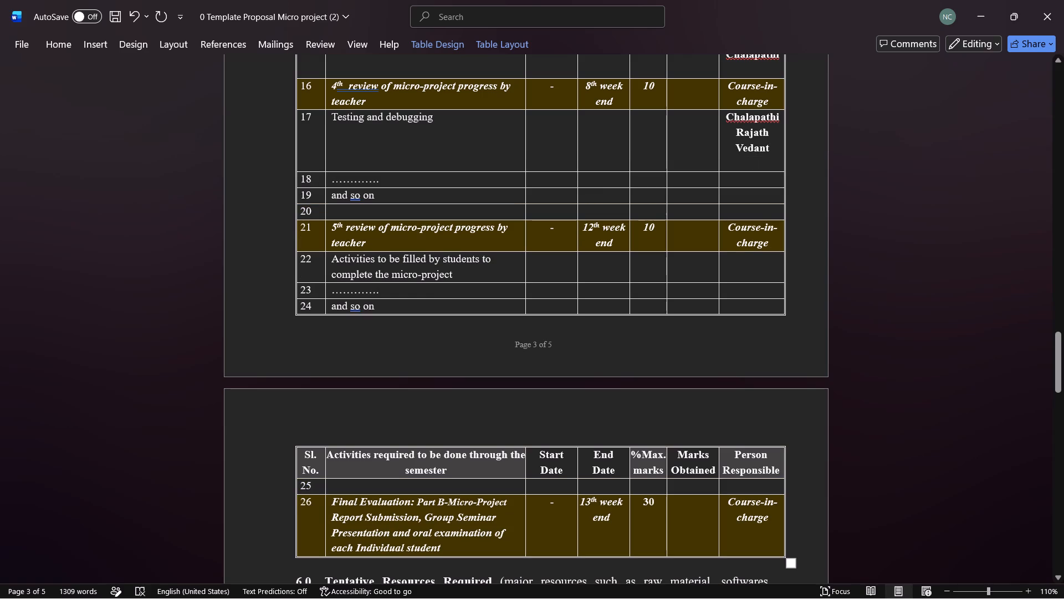
Clear the dotted placeholder from row 18's activity cell.
drag(429, 181, 327, 187)
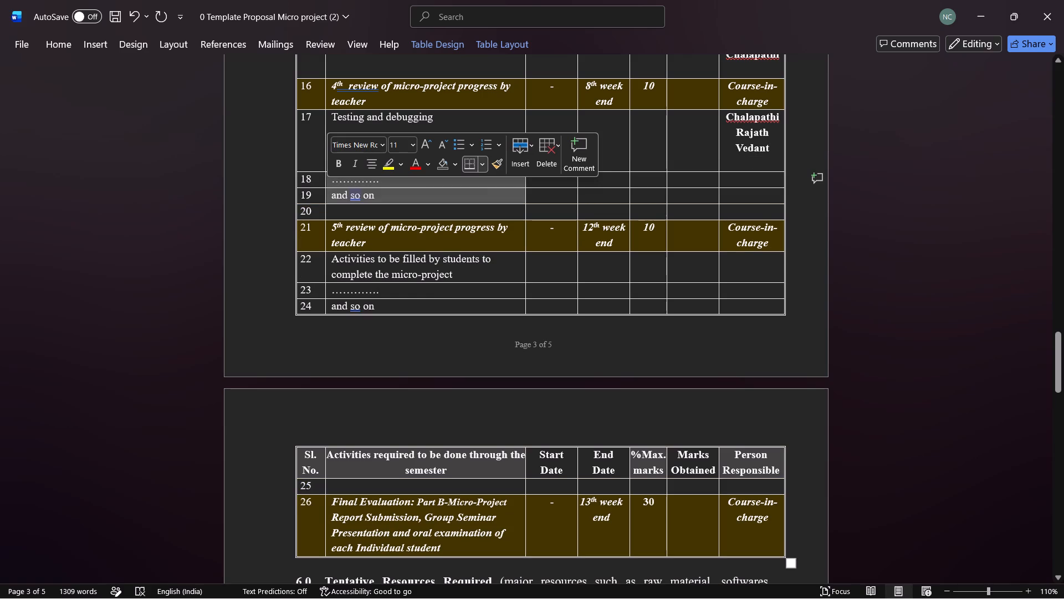
click(419, 187)
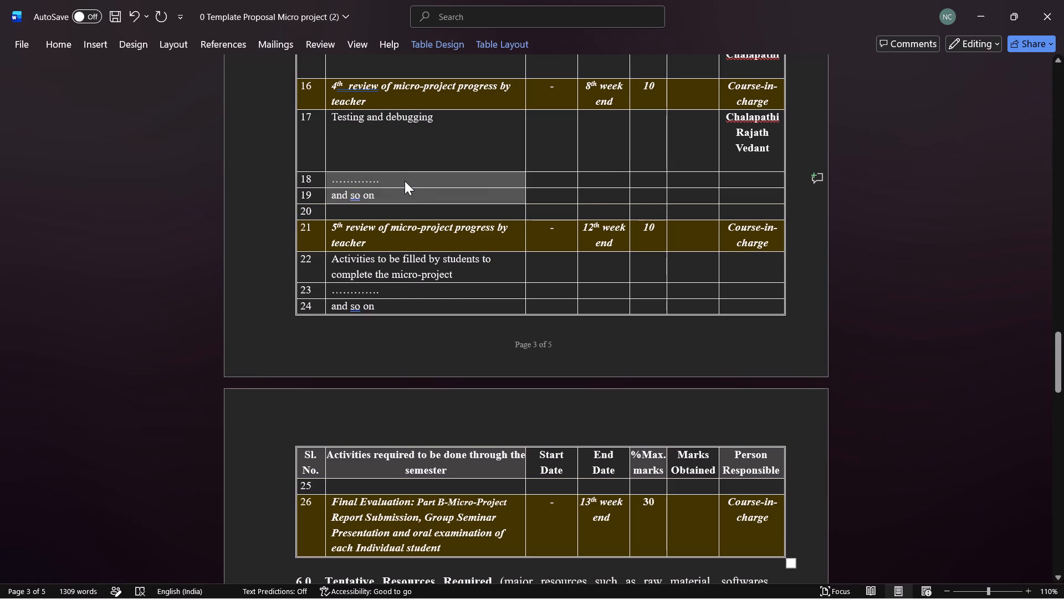
double_click(392, 176)
click(392, 176)
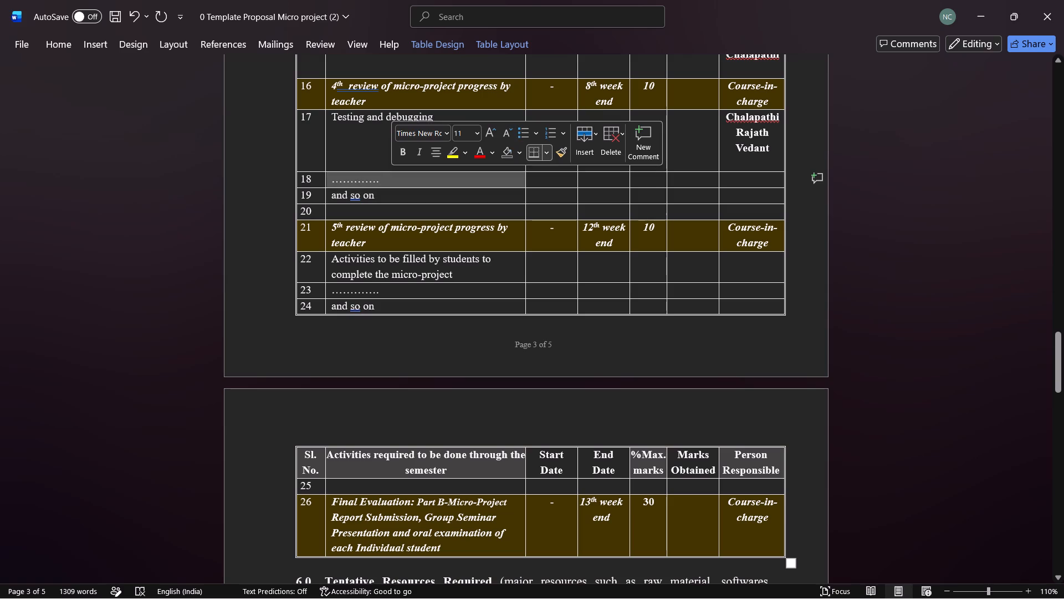
click(392, 176)
key(BackSpace)
key(BackSpace)
key(BackSpace)
key(BackSpace)
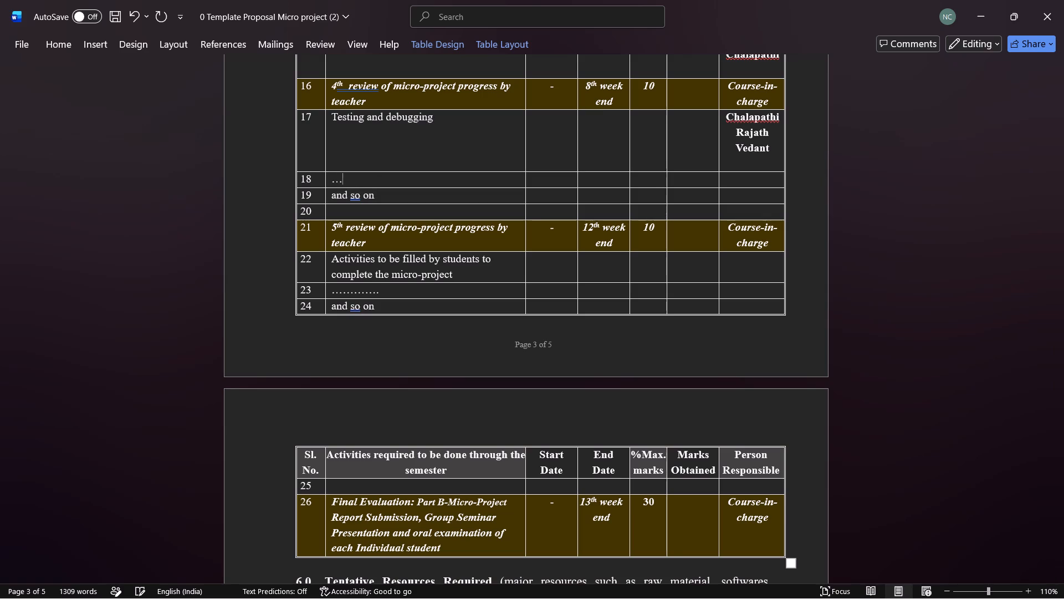
key(BackSpace)
Copy "Preparation of screenshots and documentation" from item 16 of the plain-text plan into row 18's activity cell.
scroll(392, 176, down, 3)
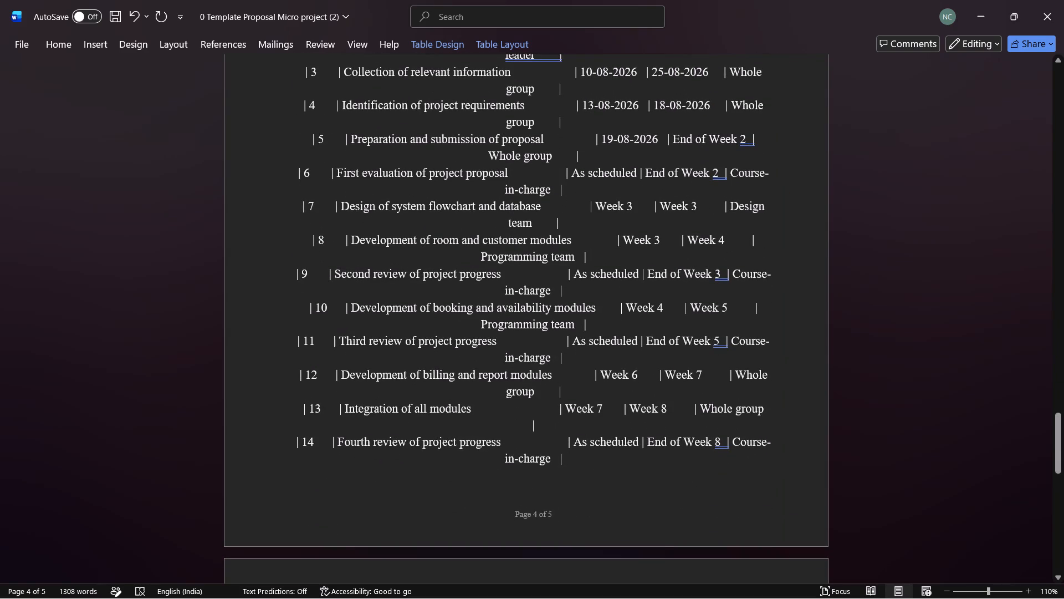
scroll(380, 440, down, 6)
scroll(407, 358, up, 1)
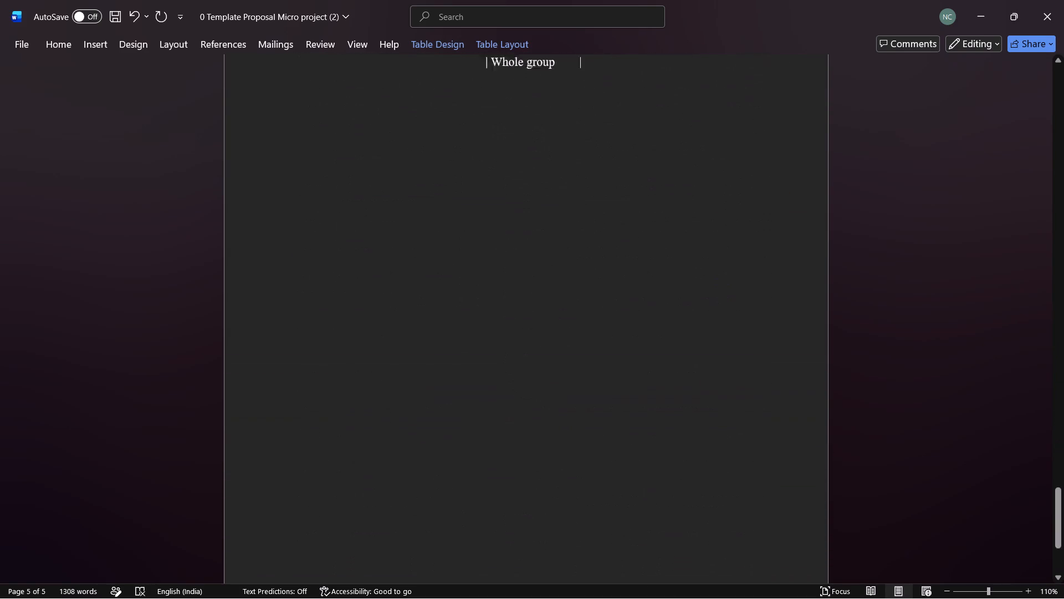
scroll(407, 358, up, 1)
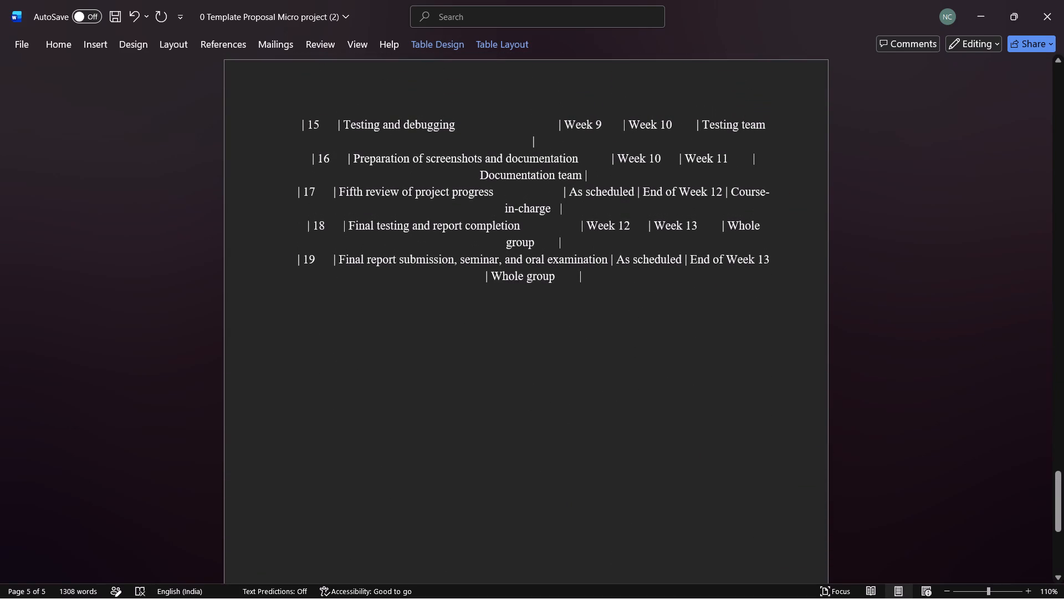
drag(355, 159, 575, 160)
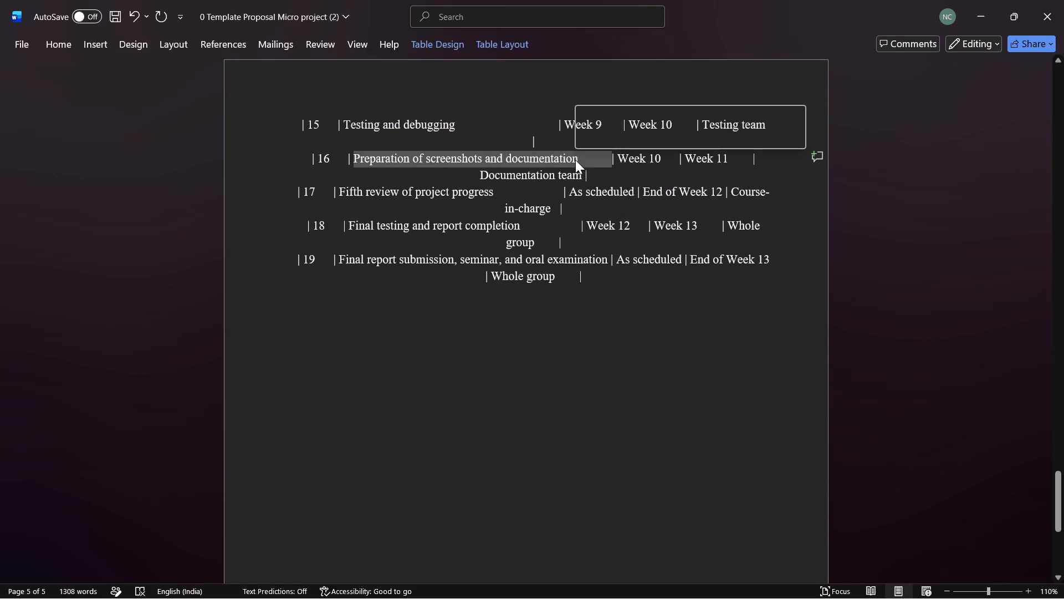
key(ctrl+c)
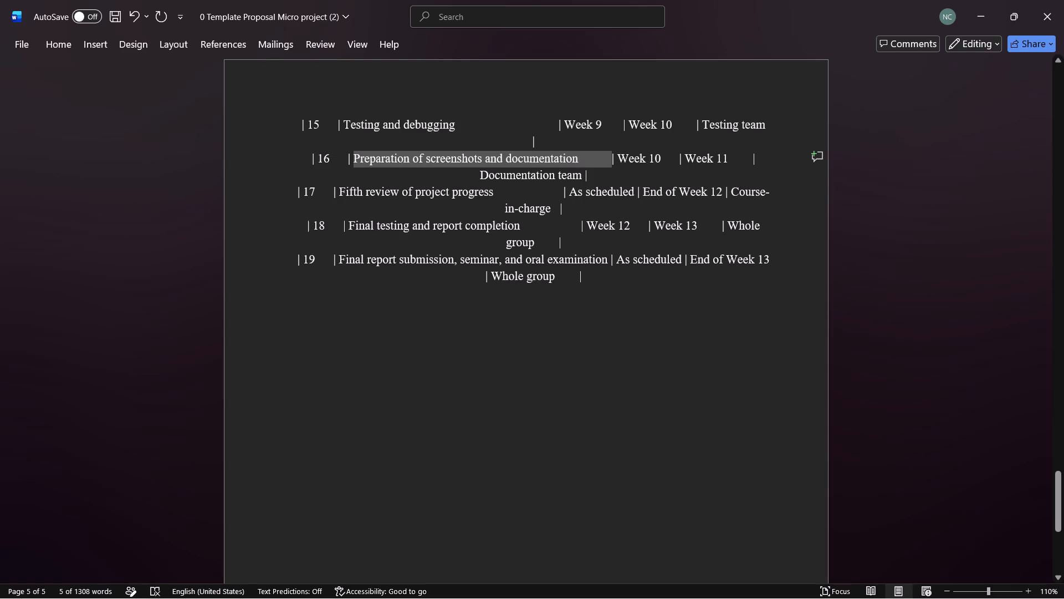
scroll(464, 311, up, 4)
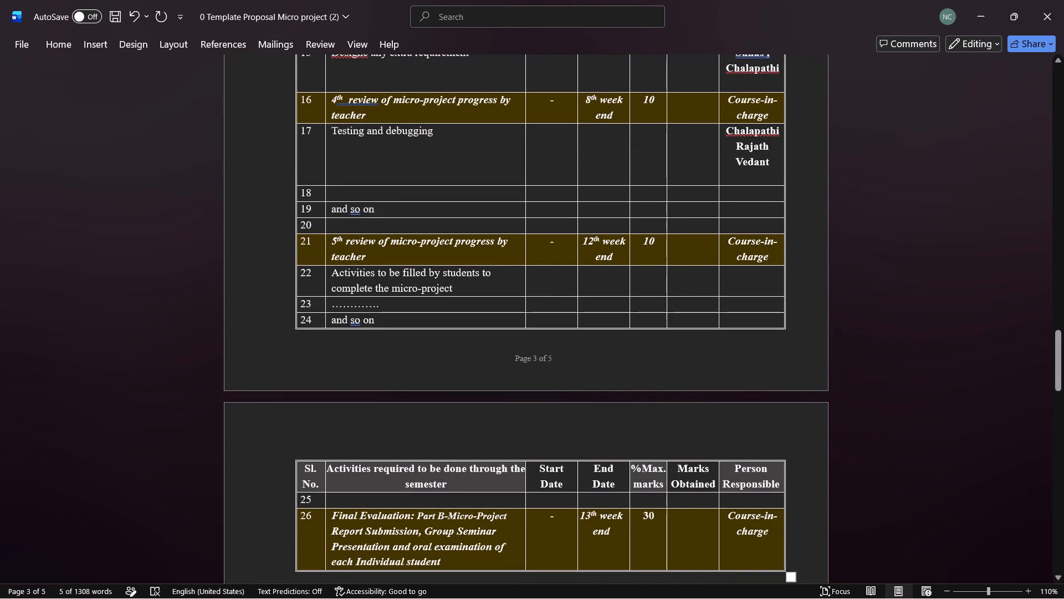
click(349, 195)
key(ctrl+v)
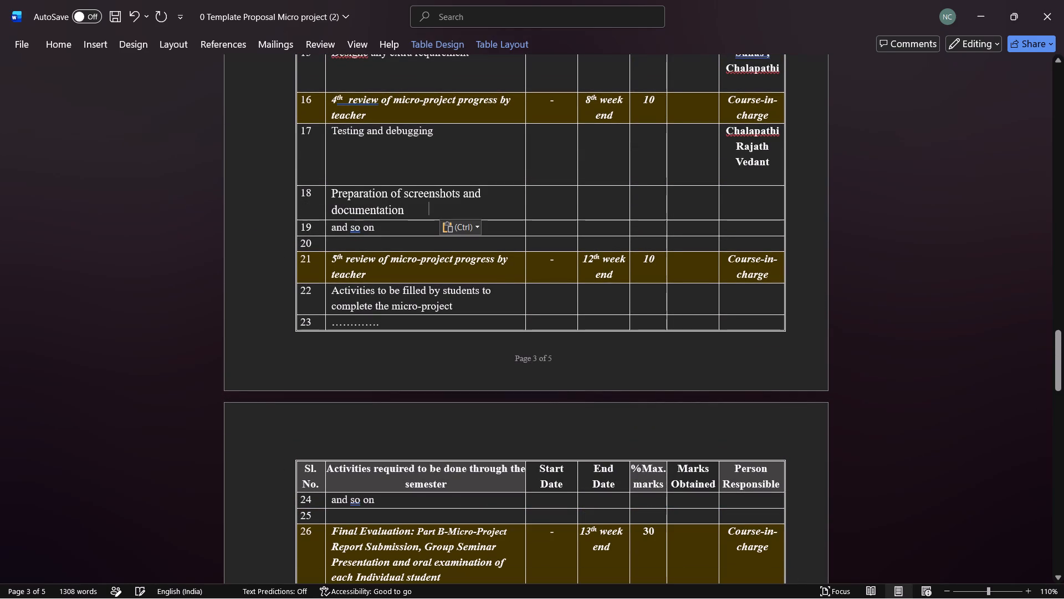
Set the font size of "Preparation of screenshots and documentation" in row 18 to 10.
drag(411, 211, 367, 195)
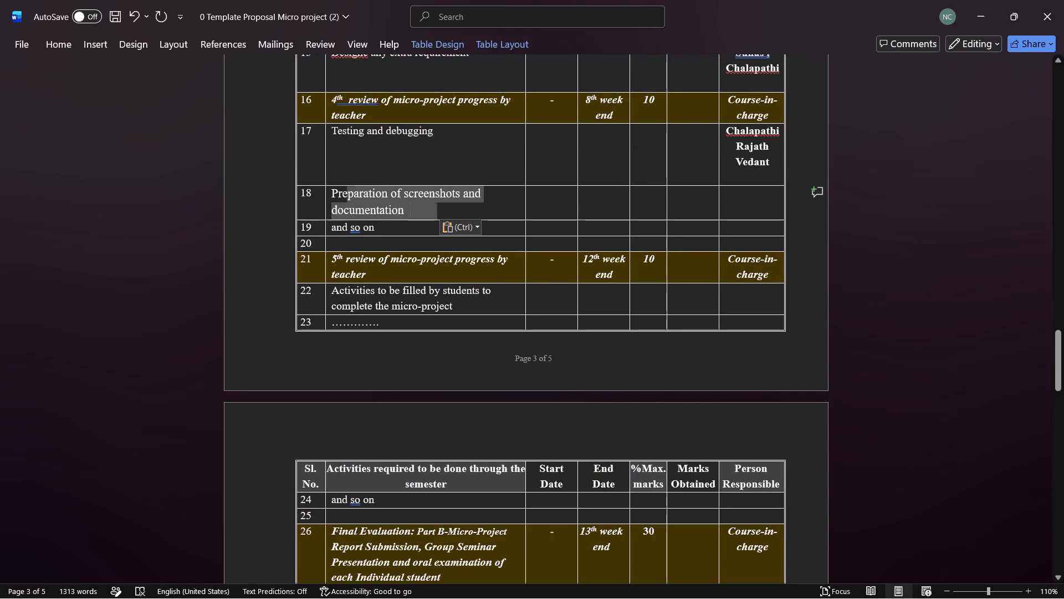
drag(367, 195, 353, 192)
click(437, 147)
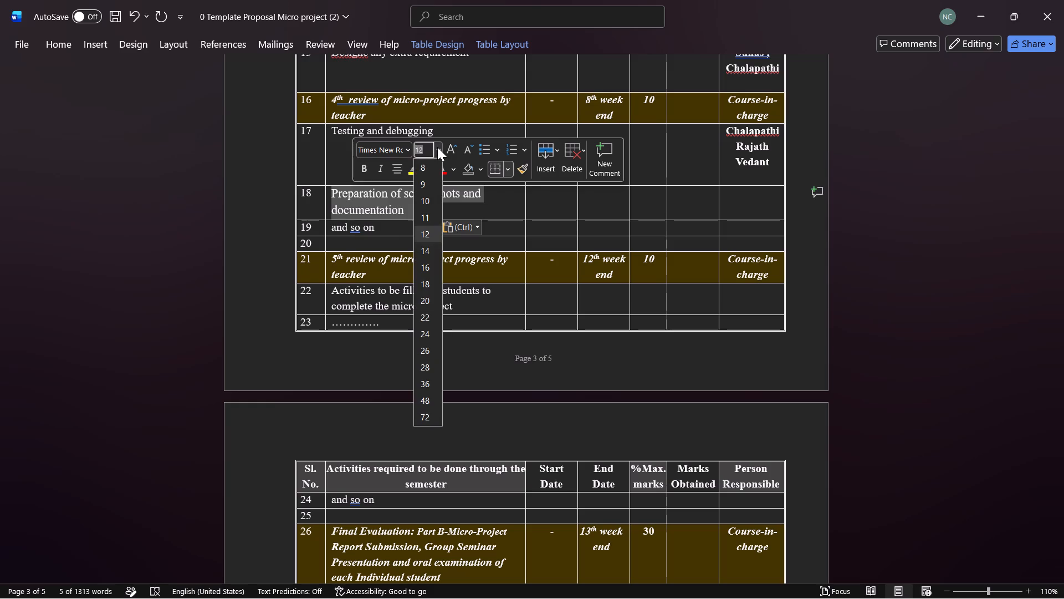
click(427, 199)
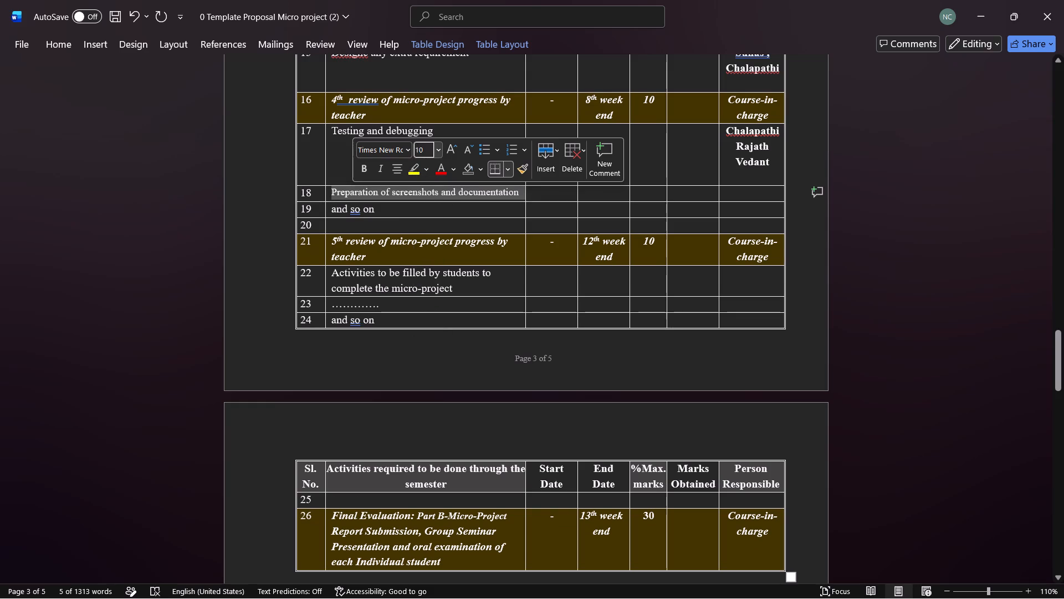
Enter Suhas and Keerthi on separate lines in row 18's responsible-person cell.
click(740, 192)
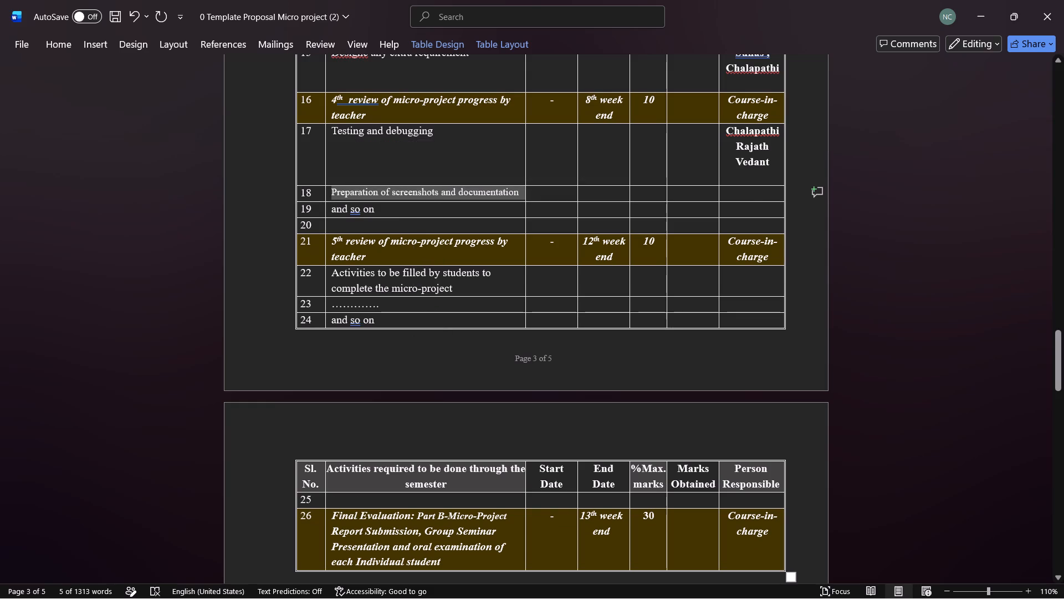
text(Suhas)
key(space)
key(Return)
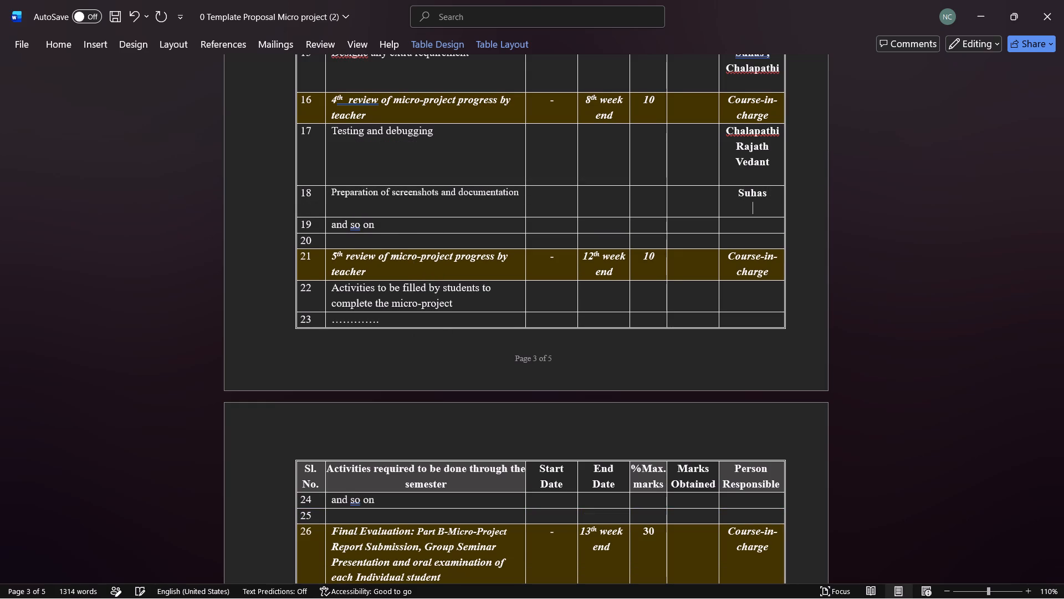
text(keerthi)
text(kumar)
key(Return)
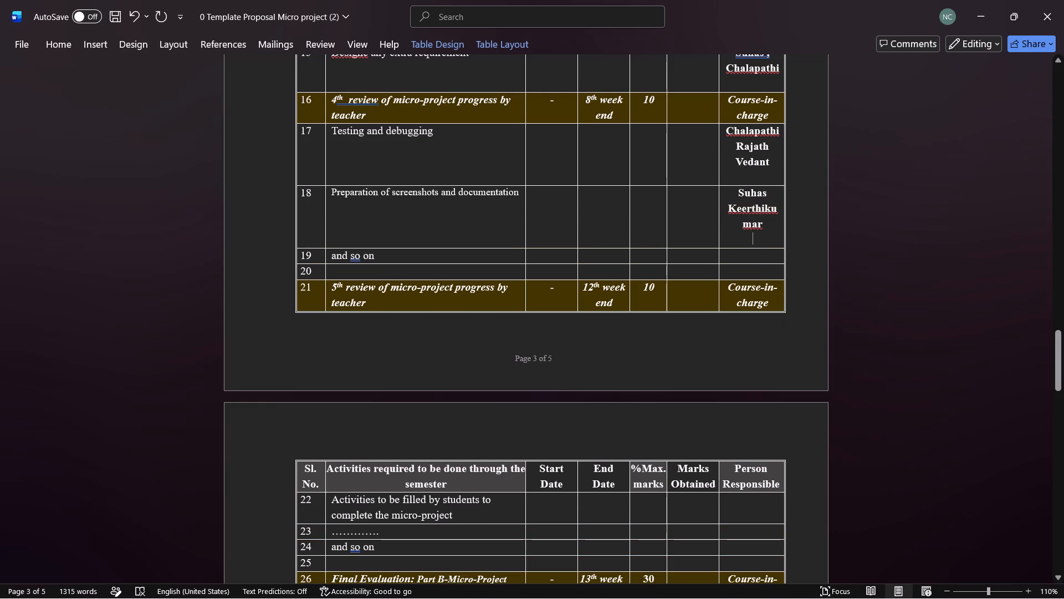
key(BackSpace)
key(BackSpace)
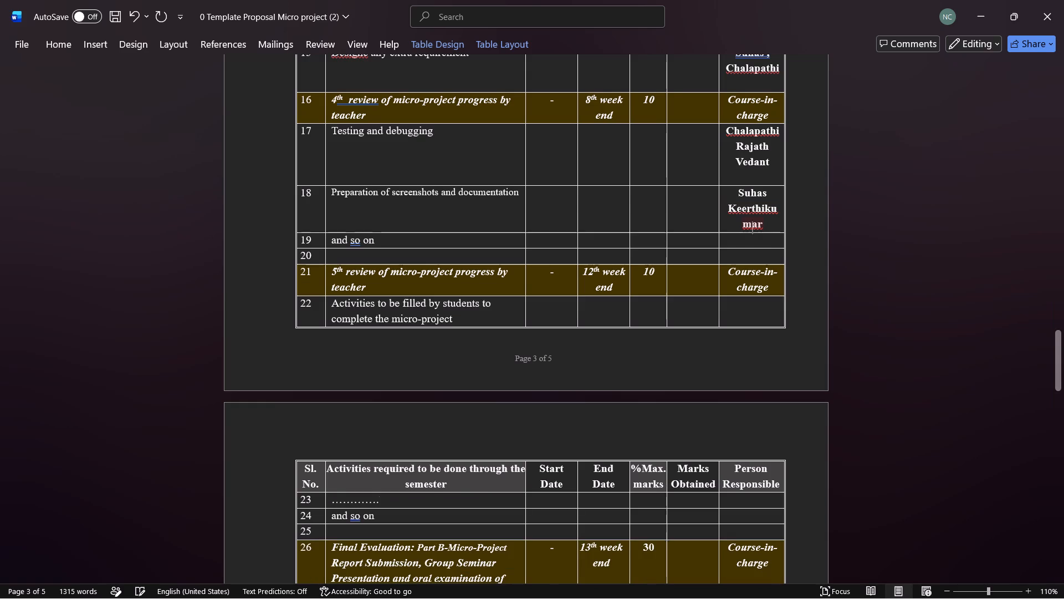
key(BackSpace)
key(BackSpace)
key(BackSpace)
key(BackSpace)
key(BackSpace)
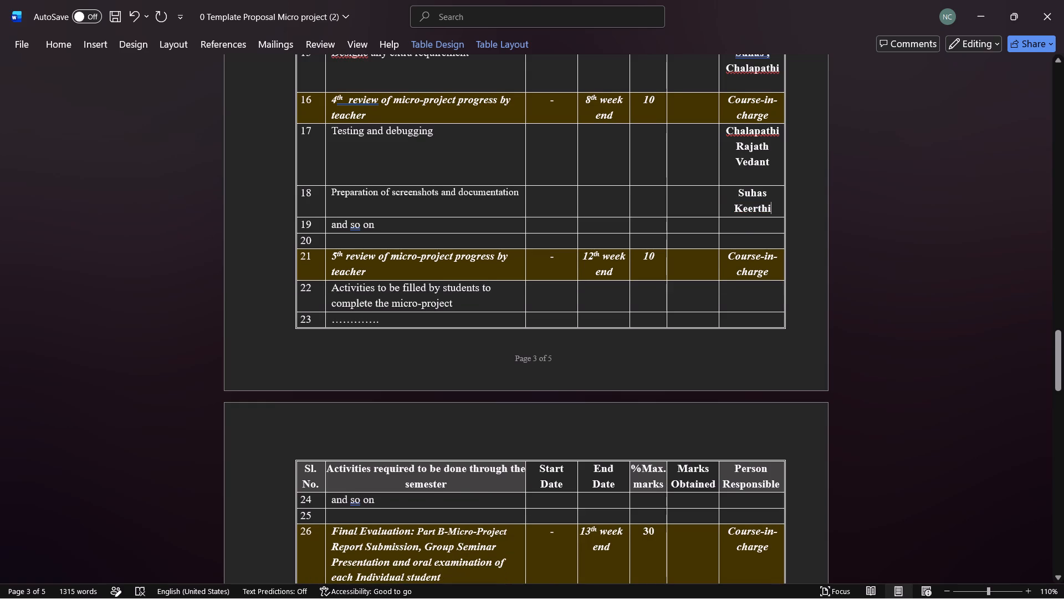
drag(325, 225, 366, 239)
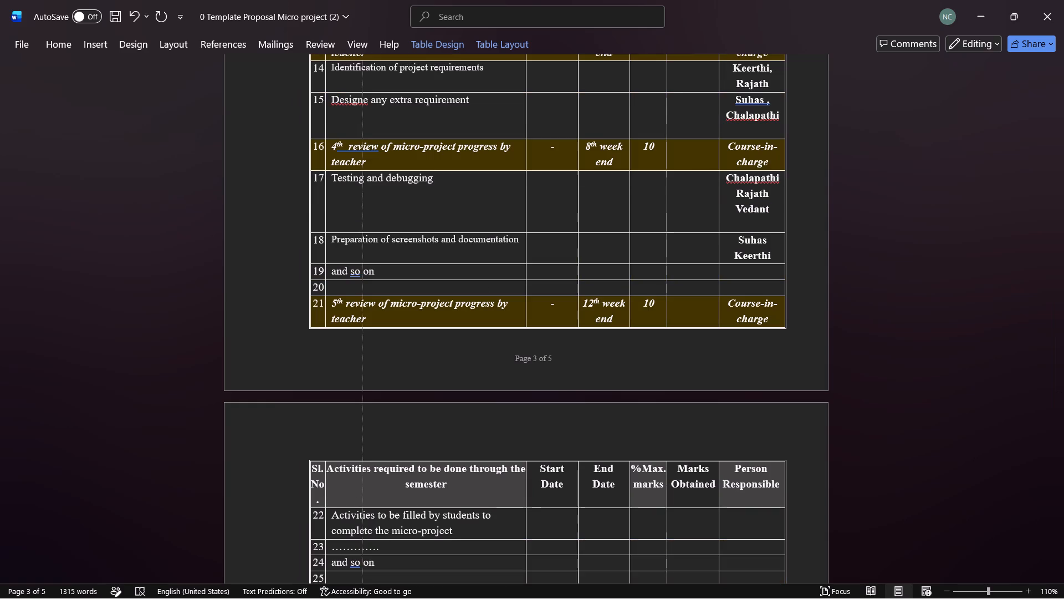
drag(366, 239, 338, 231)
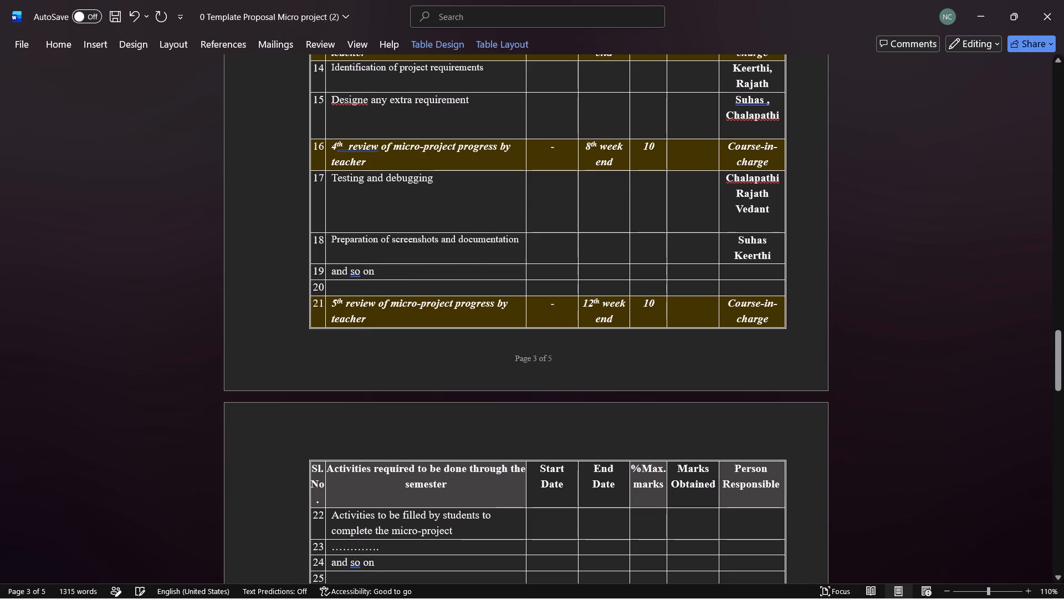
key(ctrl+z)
Delete the "and so on" row 19 and the empty row 20 from the Action Plan table.
drag(346, 239, 340, 226)
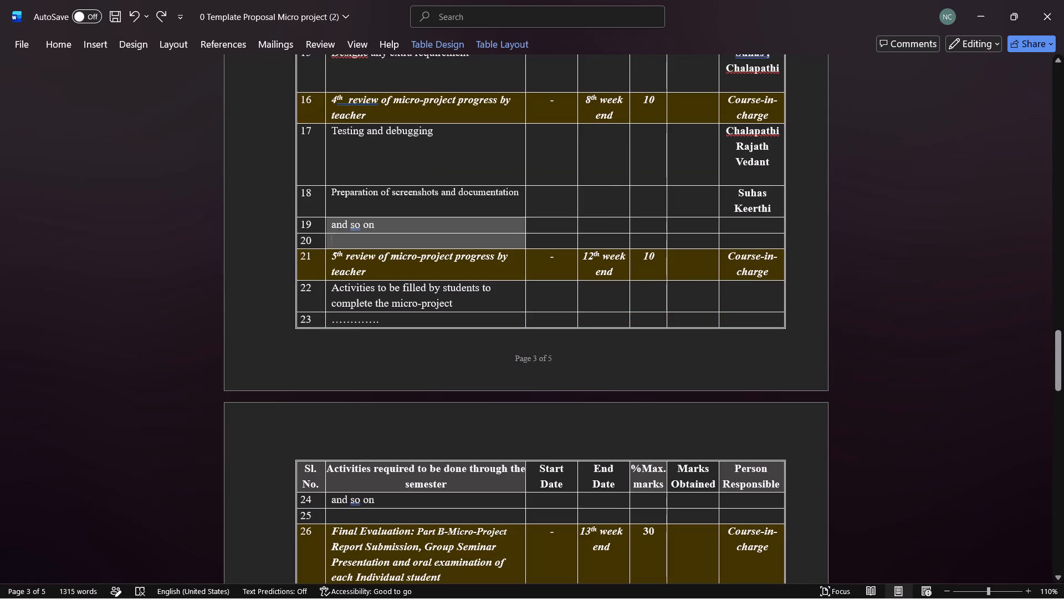
drag(340, 226, 340, 224)
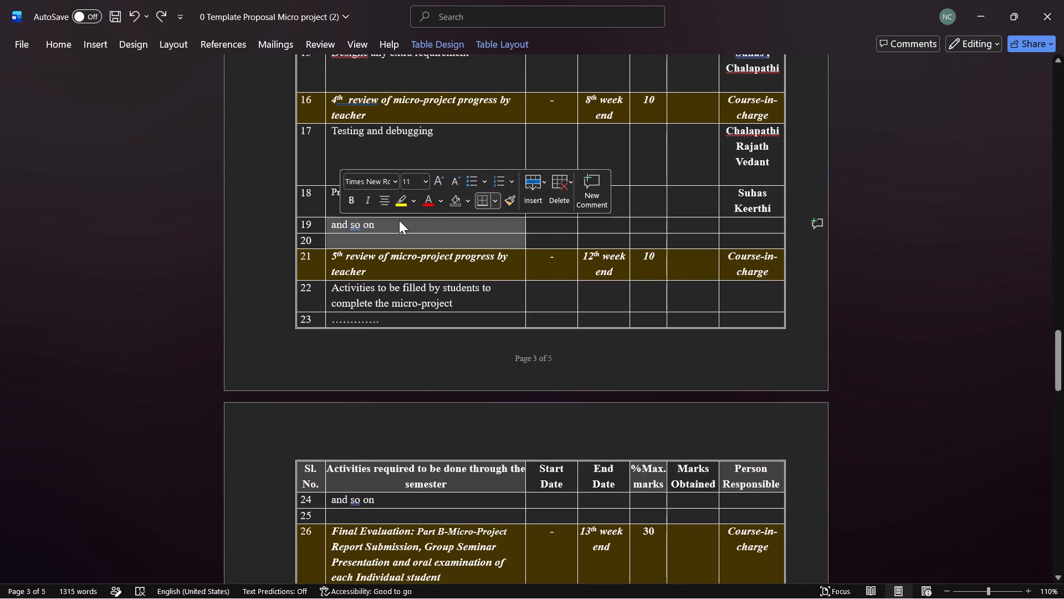
click(397, 220)
drag(397, 220, 766, 241)
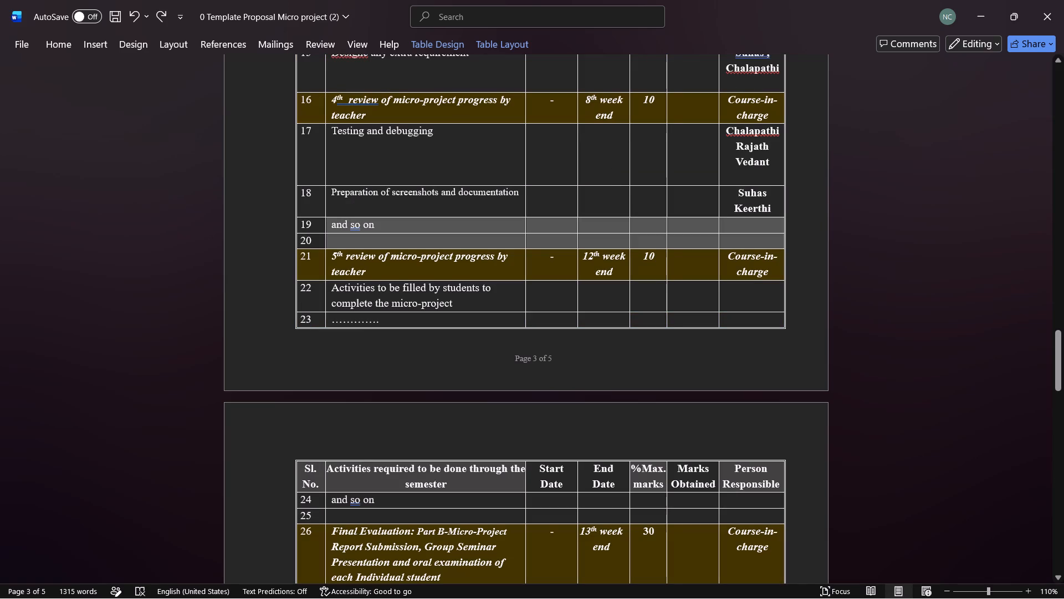
drag(766, 241, 790, 241)
click(1011, 217)
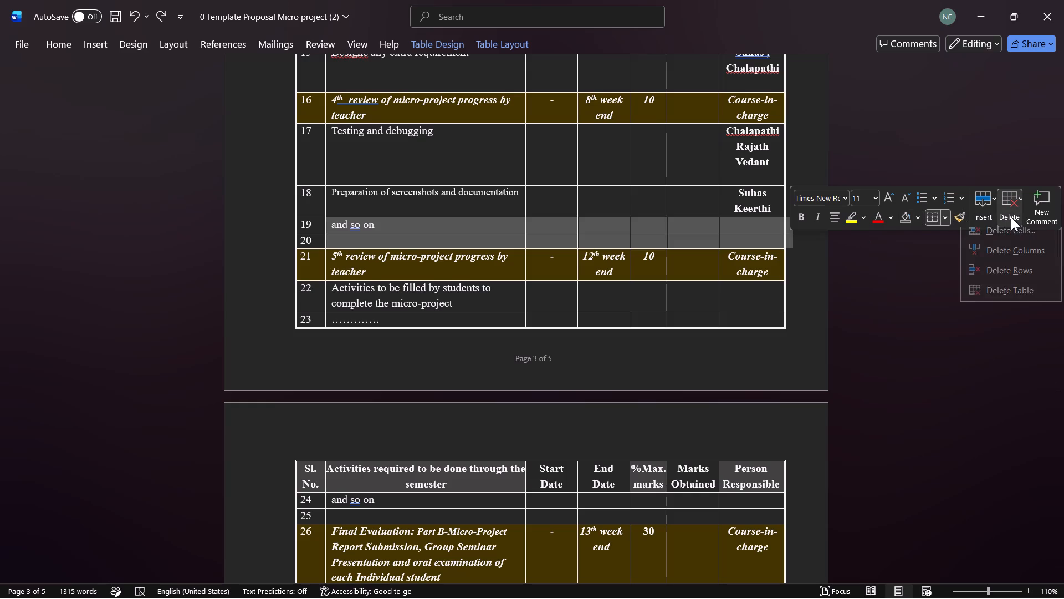
click(1010, 273)
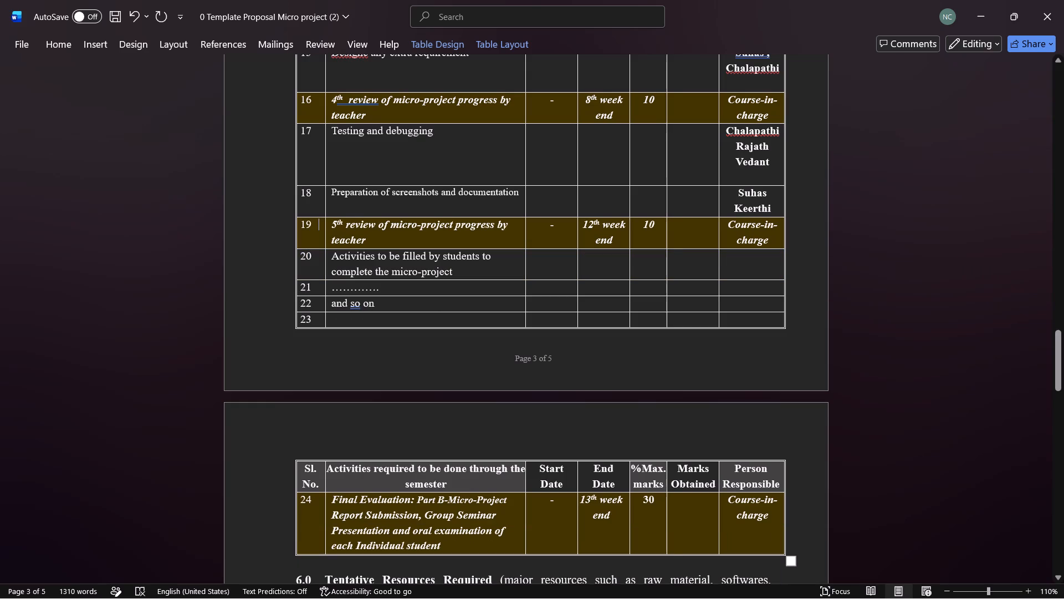
Replace the placeholder text in row 20's activity cell with "Final testing and report completion", copied from item 18 of the plain-text plan.
drag(458, 267, 379, 256)
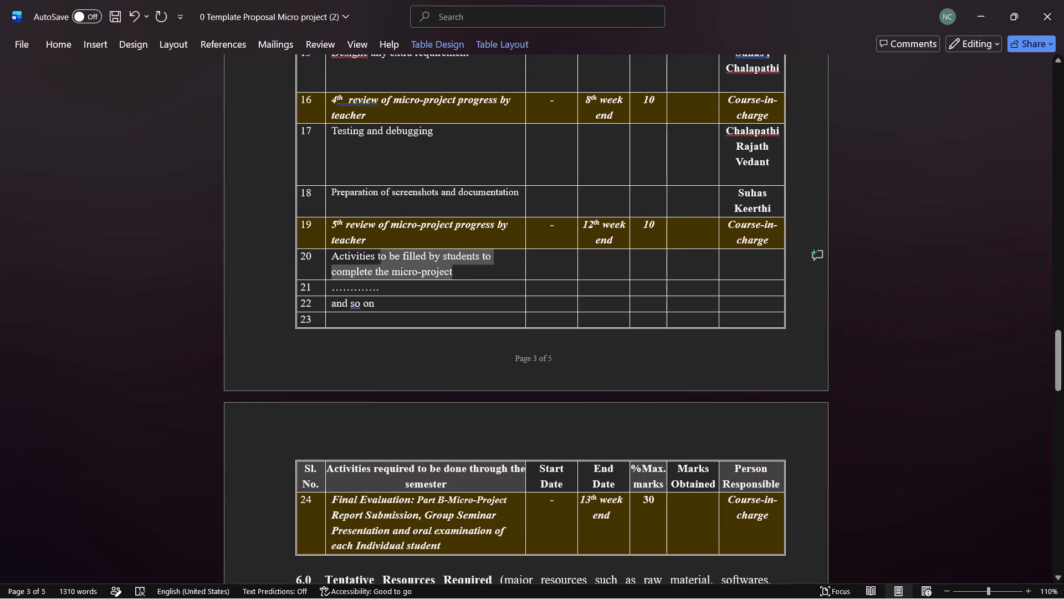
drag(379, 256, 354, 256)
key(BackSpace)
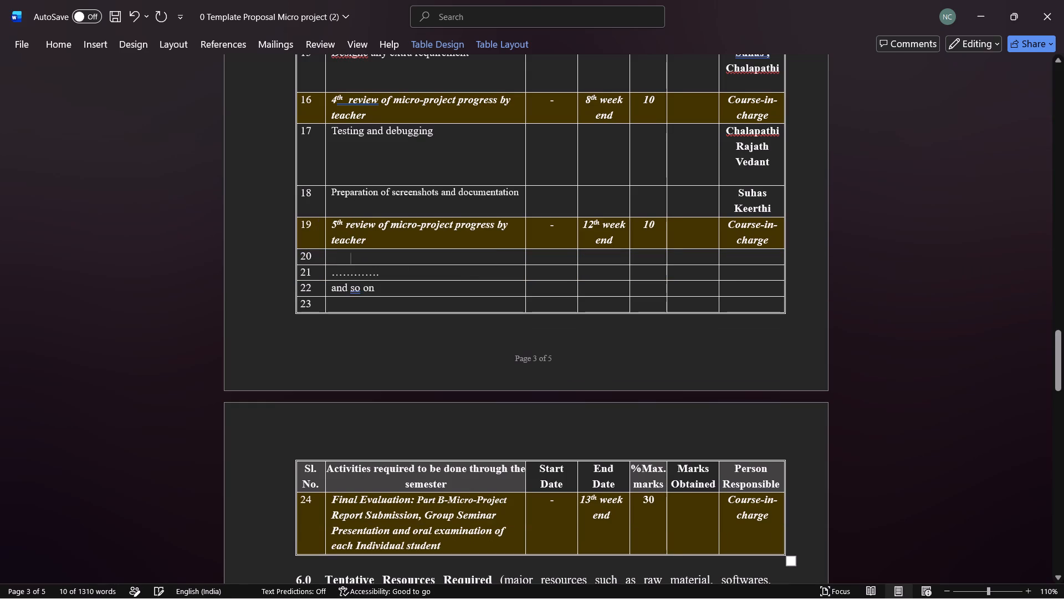
scroll(380, 375, down, 3)
scroll(407, 448, down, 1)
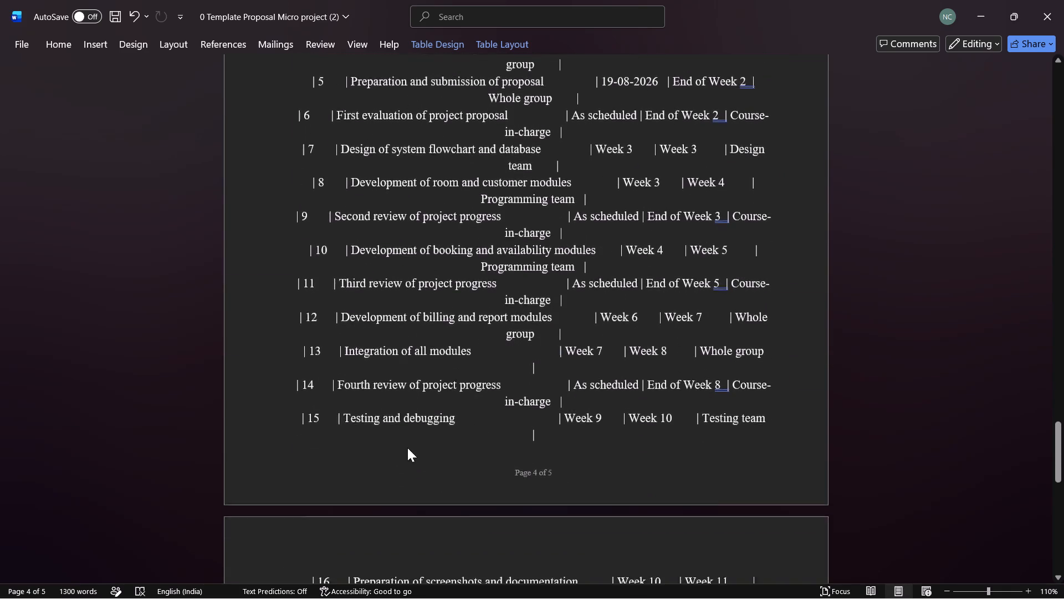
scroll(407, 448, down, 1)
scroll(386, 394, up, 2)
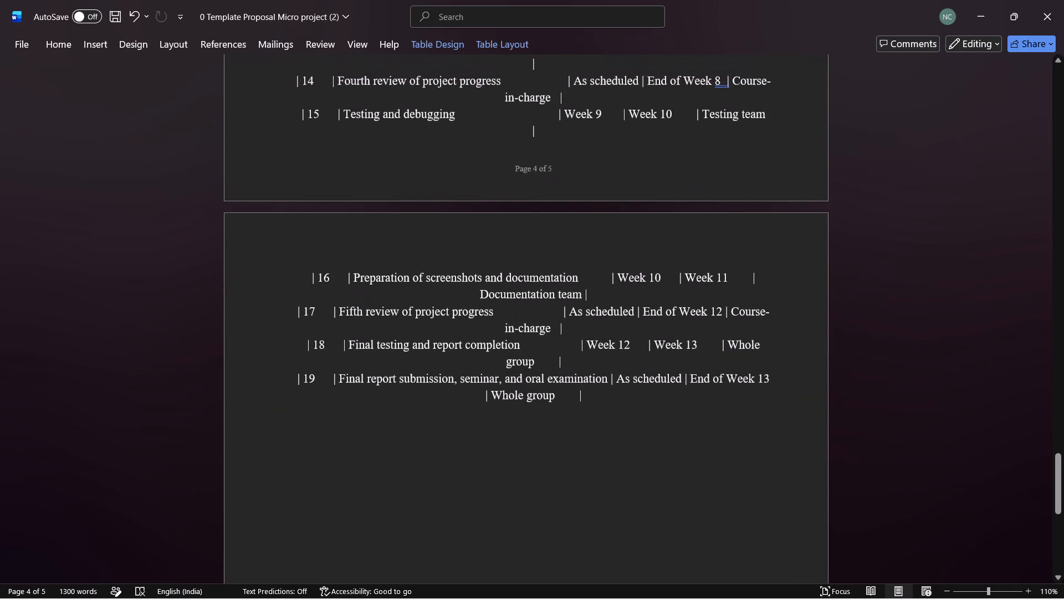
drag(351, 345, 468, 353)
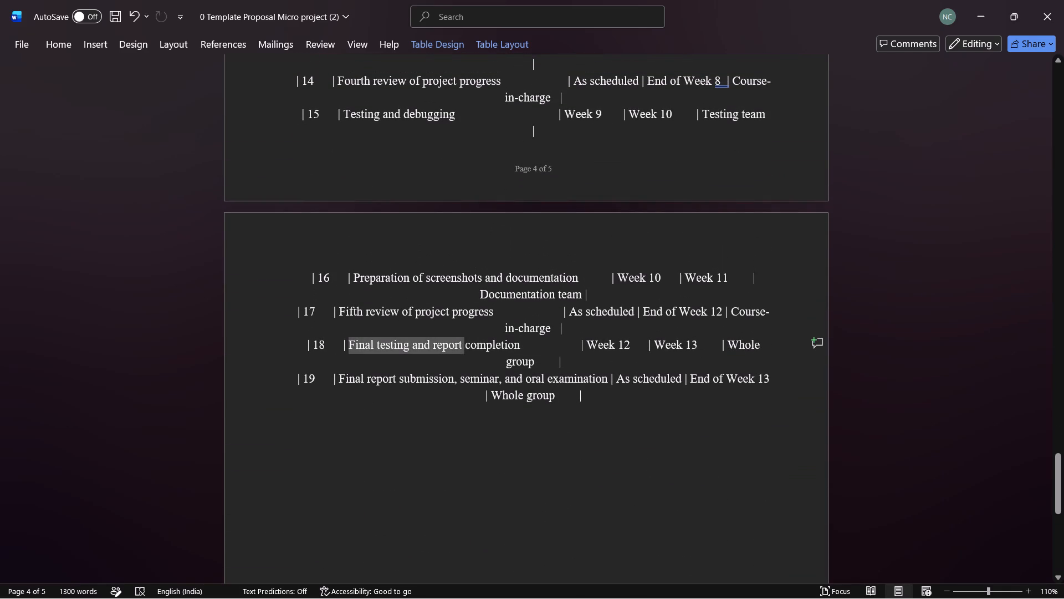
drag(468, 353, 495, 349)
key(ctrl+c)
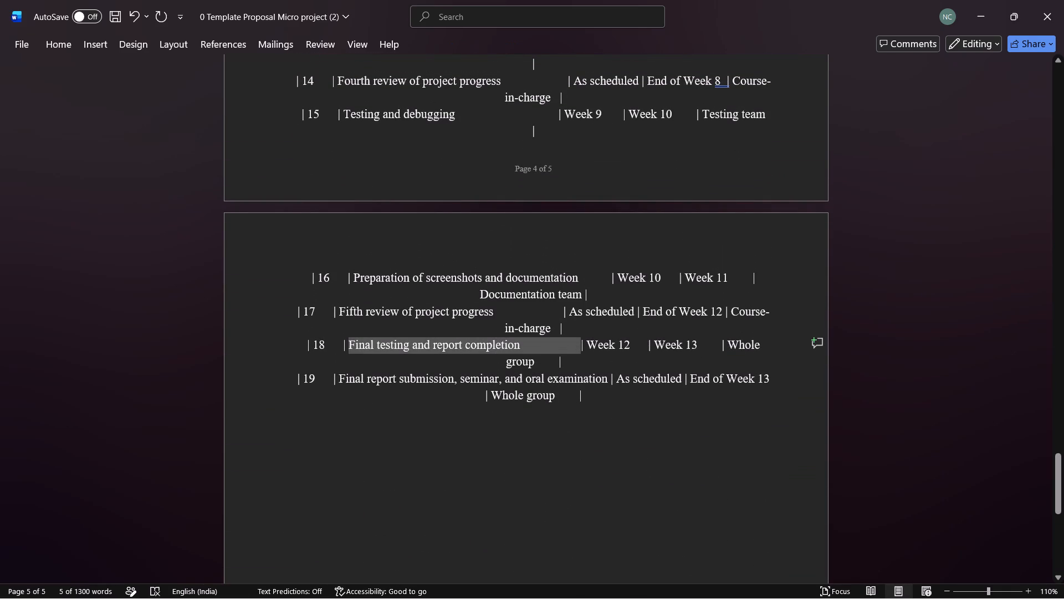
scroll(396, 402, up, 3)
click(357, 385)
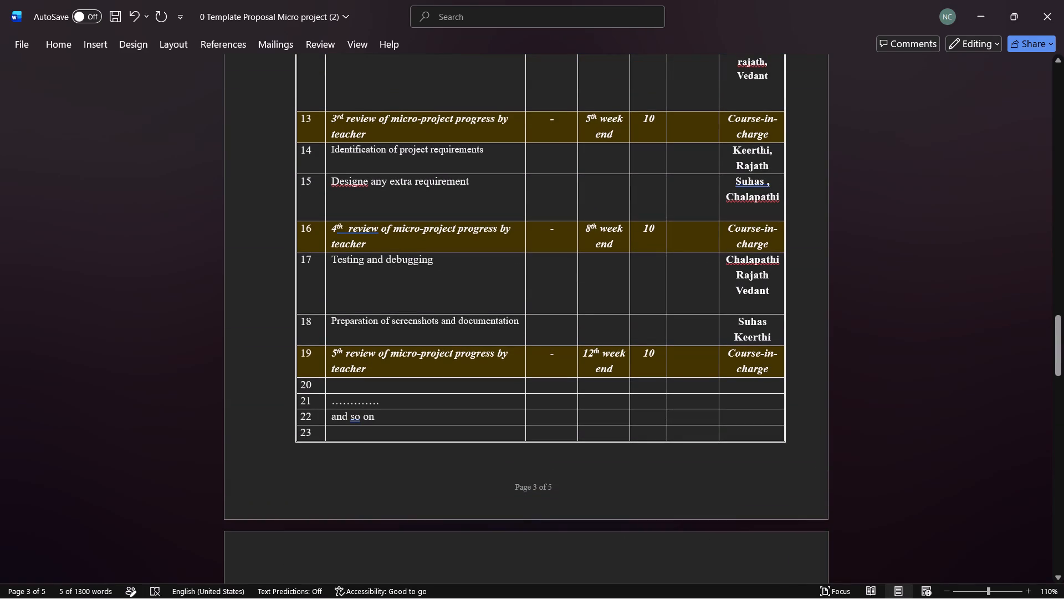
key(ctrl+v)
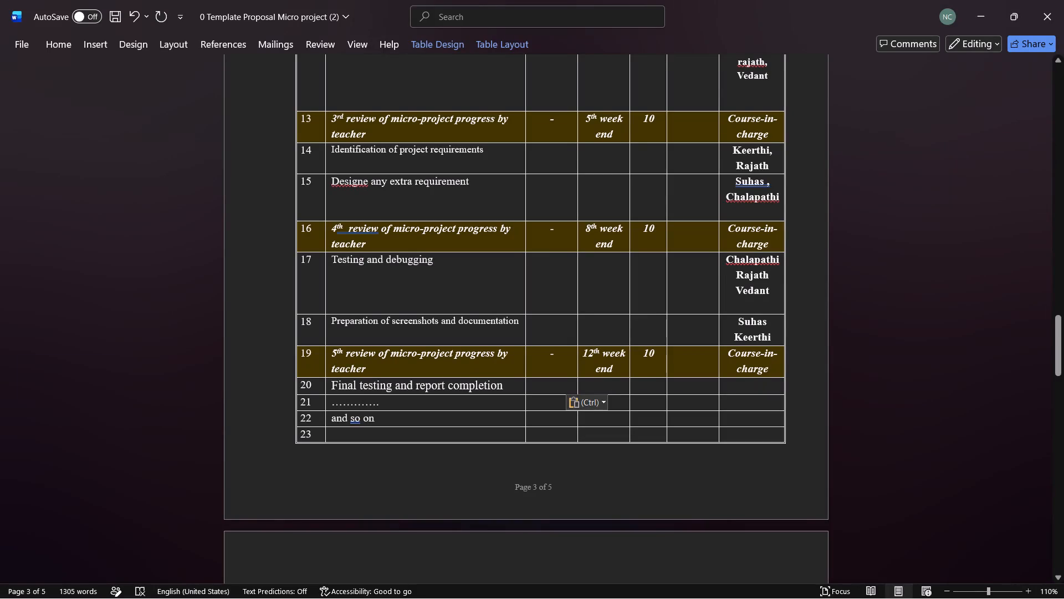
Set the font size of "Final testing and report completion" in row 20 to 10.
click(752, 389)
drag(510, 390, 348, 388)
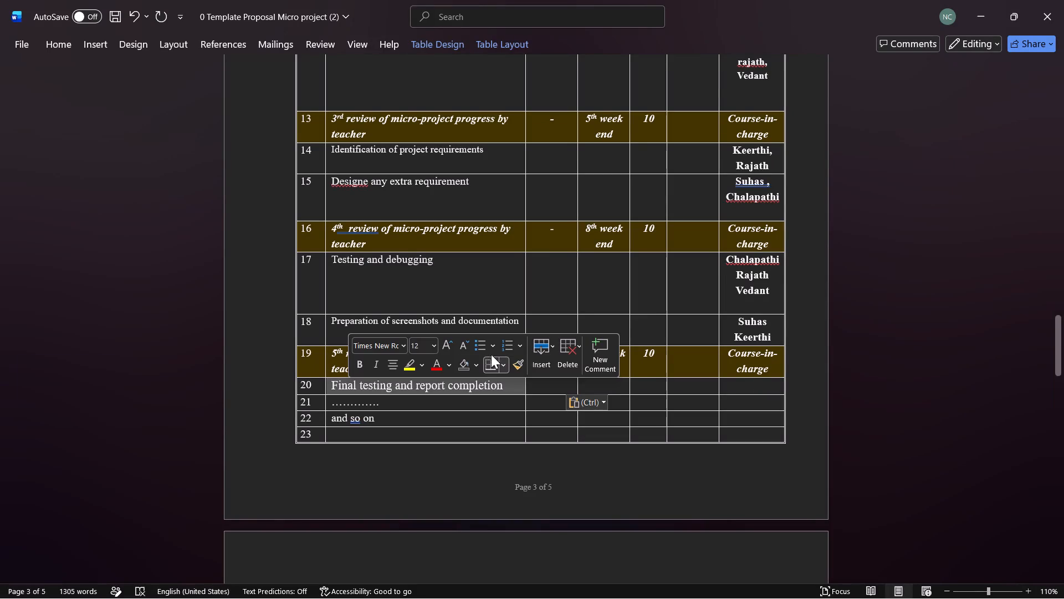
click(433, 343)
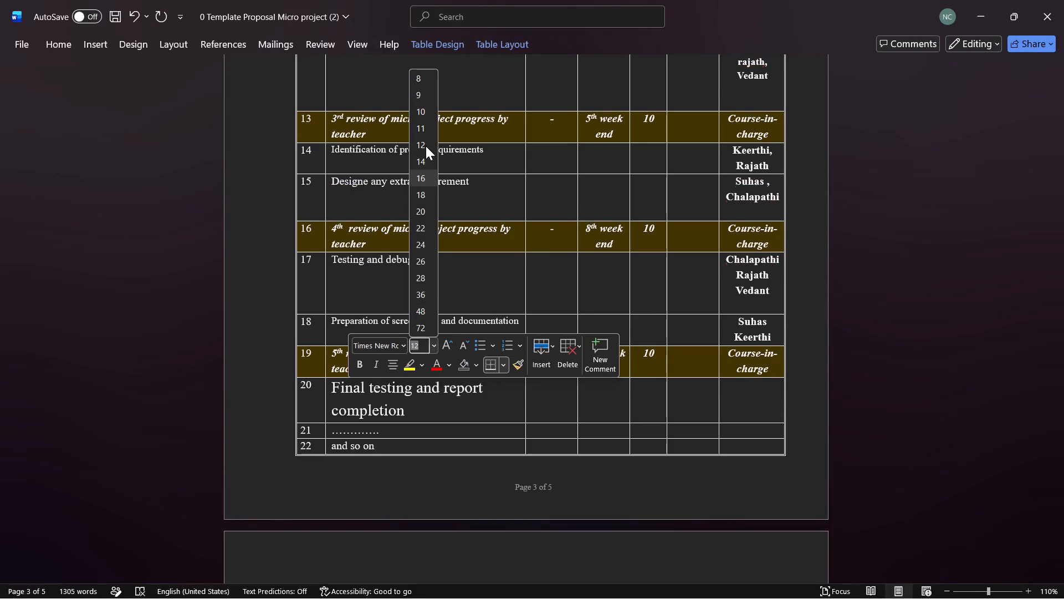
click(426, 128)
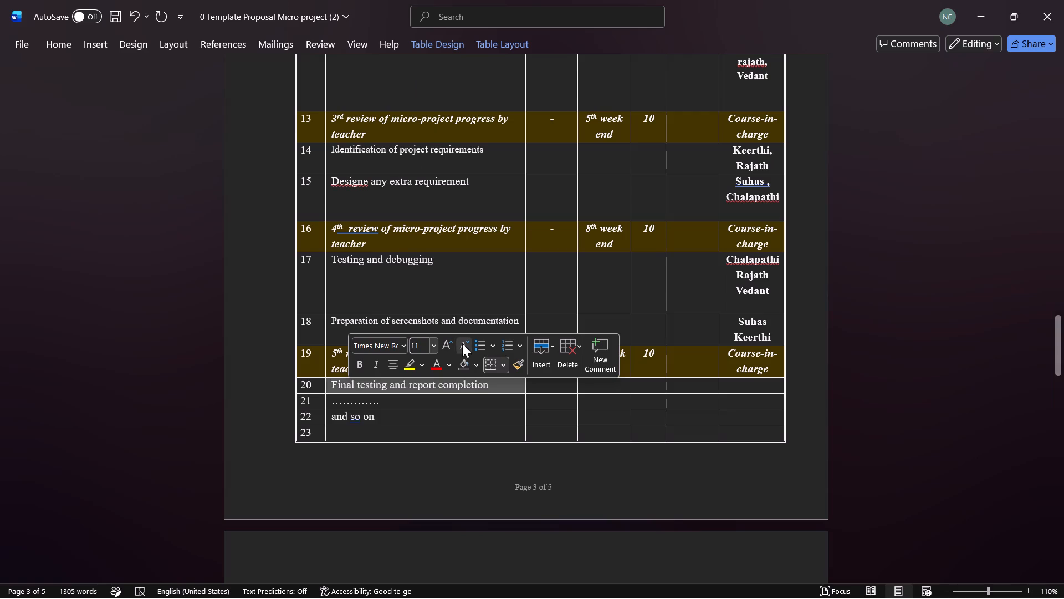
click(430, 346)
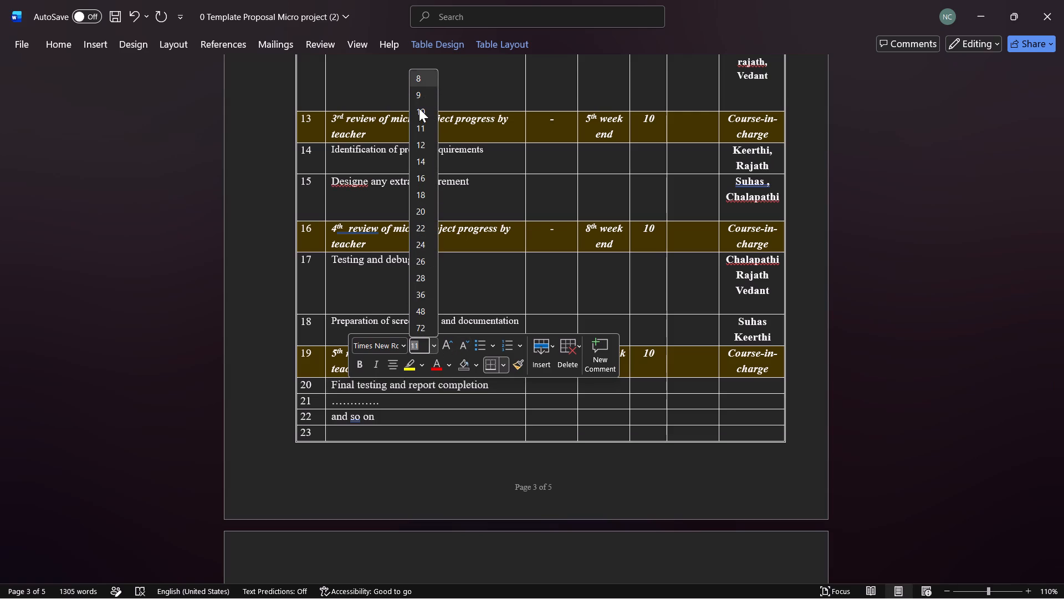
click(416, 116)
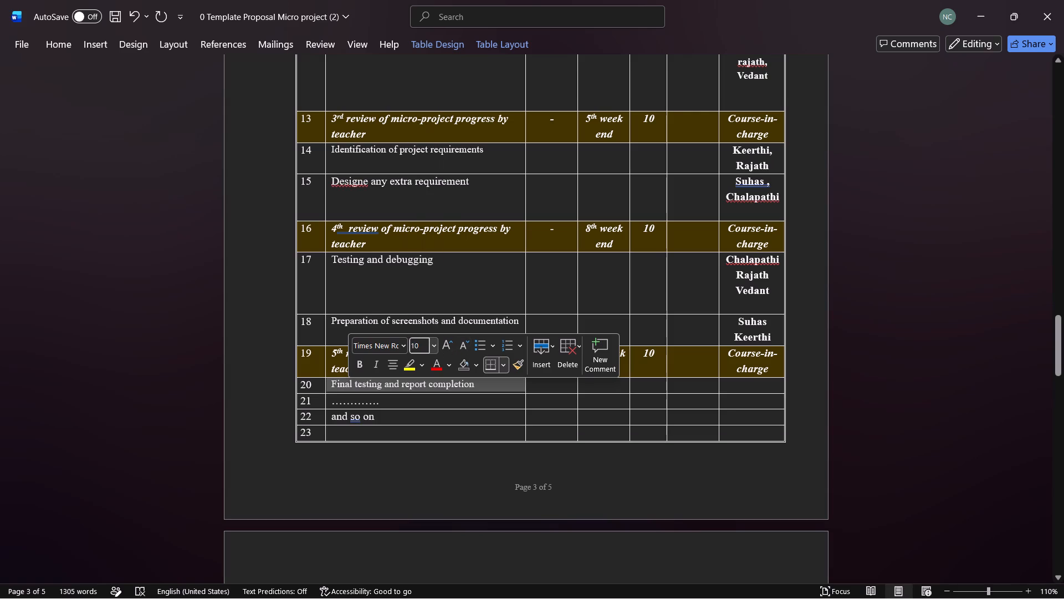
Enter "All students" in row 20's responsible-person cell, followed by a line break.
click(745, 383)
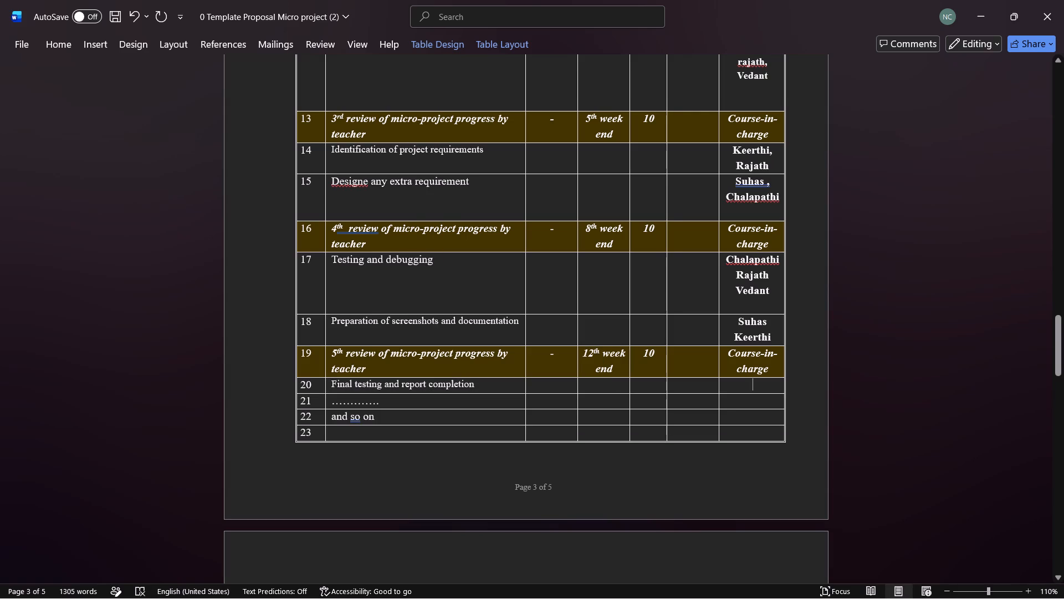
text(All students)
key(Return)
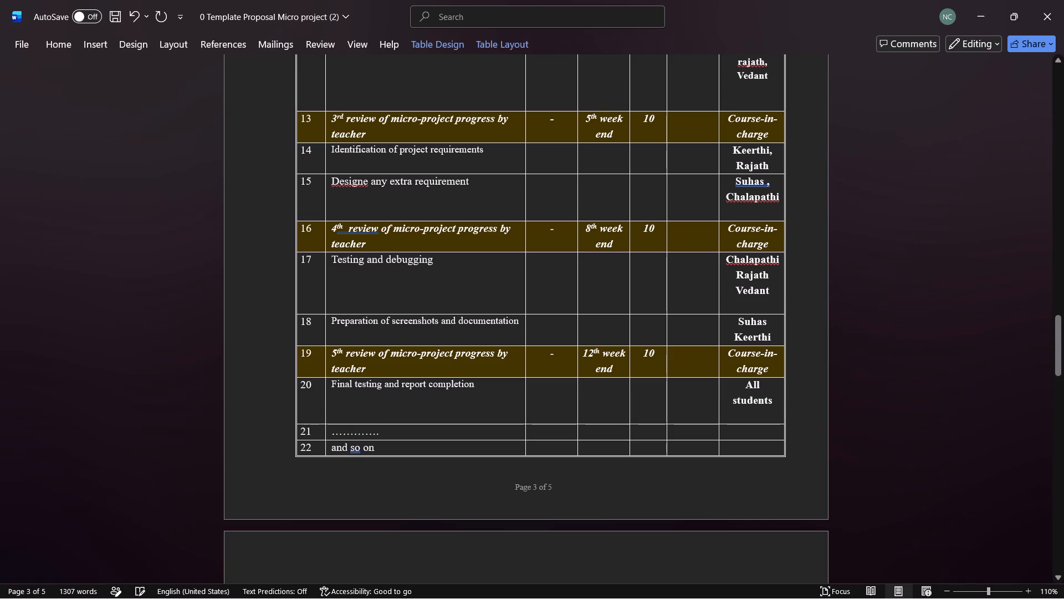
Clear the dotted placeholder from row 21's activity cell.
drag(397, 429, 339, 430)
key(BackSpace)
key(BackSpace)
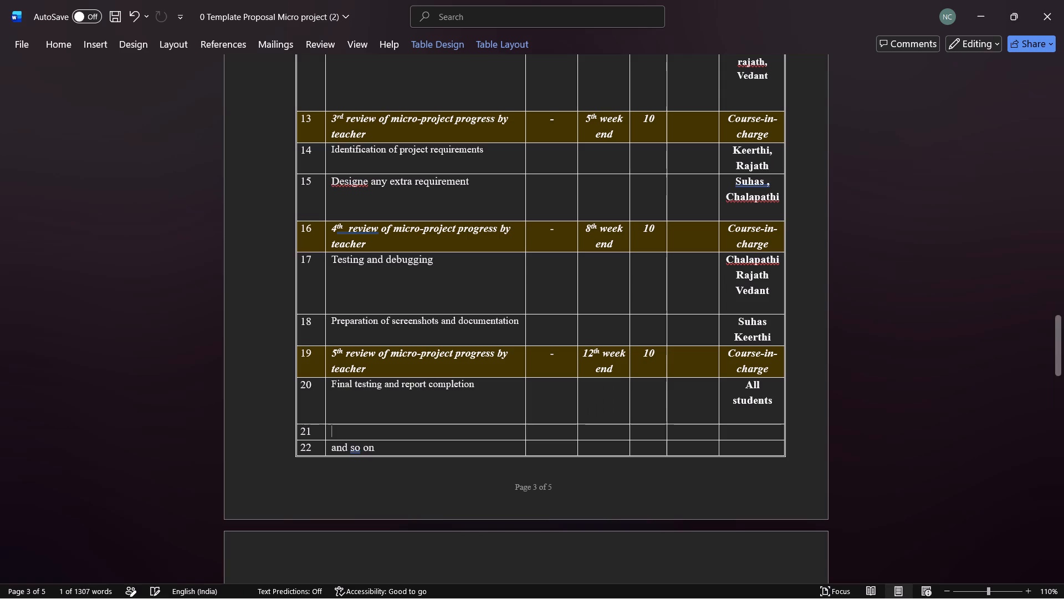
key(BackSpace)
Add a row below the Final Evaluation row and paste "Final report submission, seminar, and oral examination" from plain-text item 19 as its activity.
scroll(412, 463, down, 3)
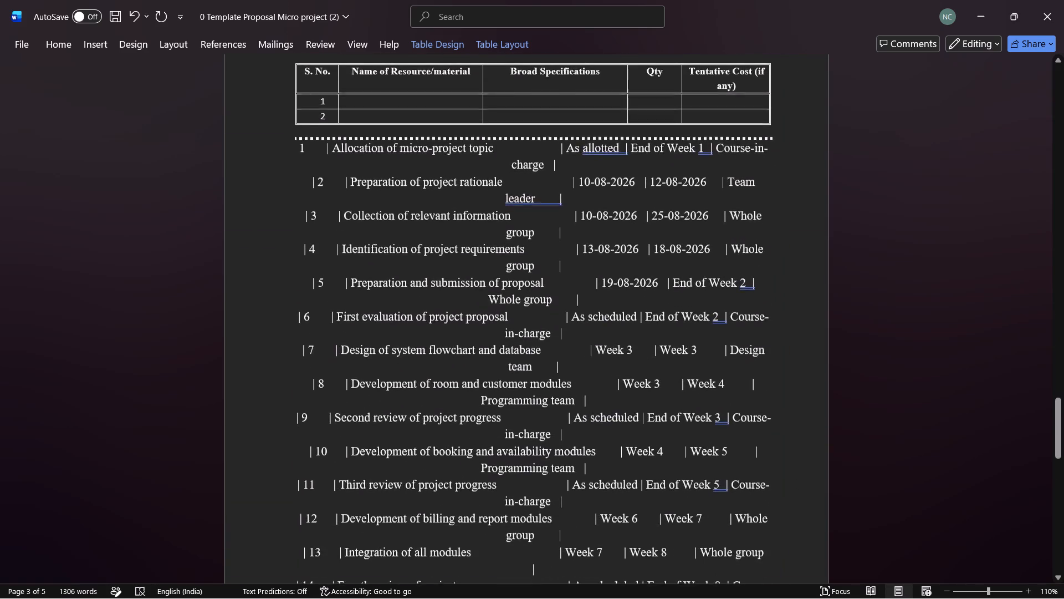
scroll(412, 463, down, 2)
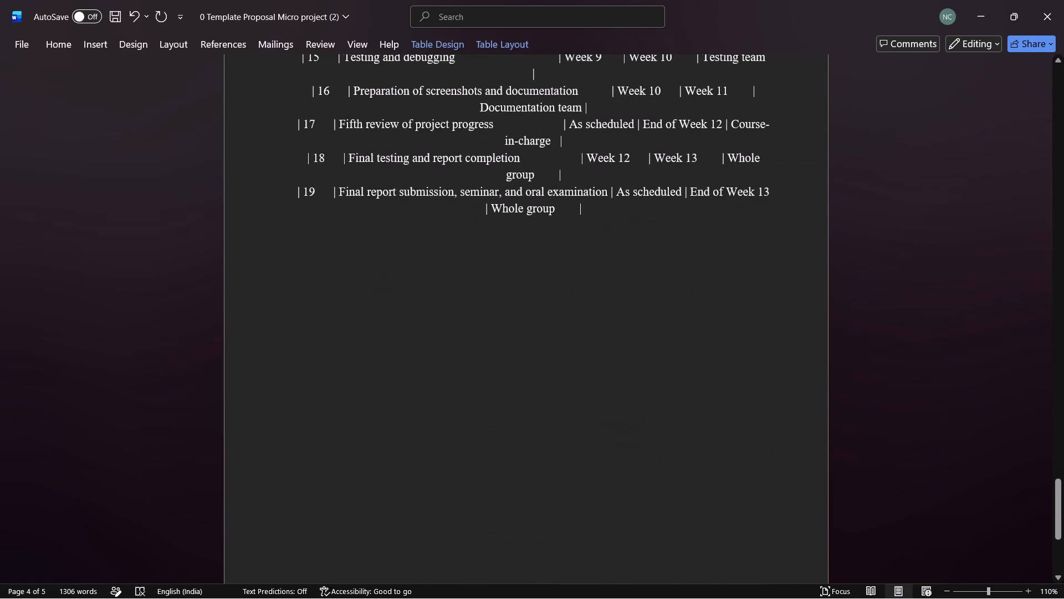
drag(340, 190, 582, 200)
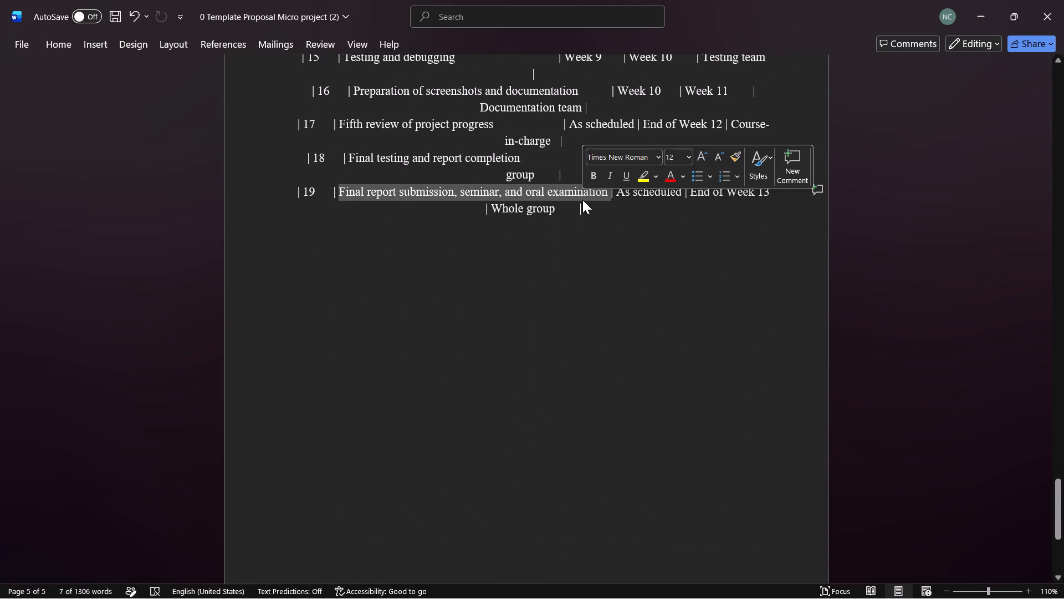
key(ctrl+c)
scroll(553, 240, up, 2)
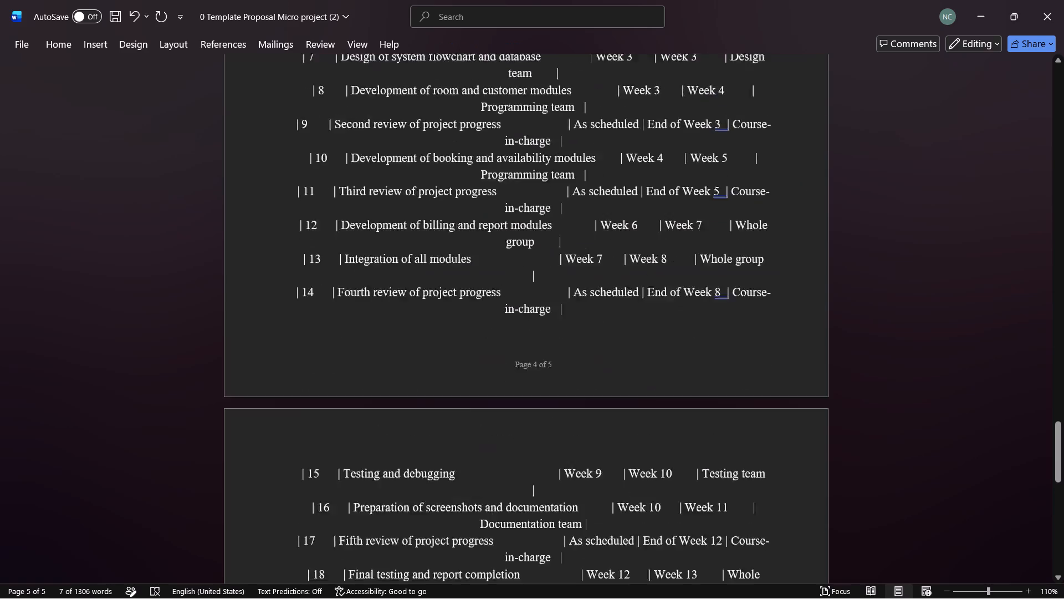
scroll(553, 240, up, 1)
scroll(451, 226, up, 2)
scroll(411, 113, up, 1)
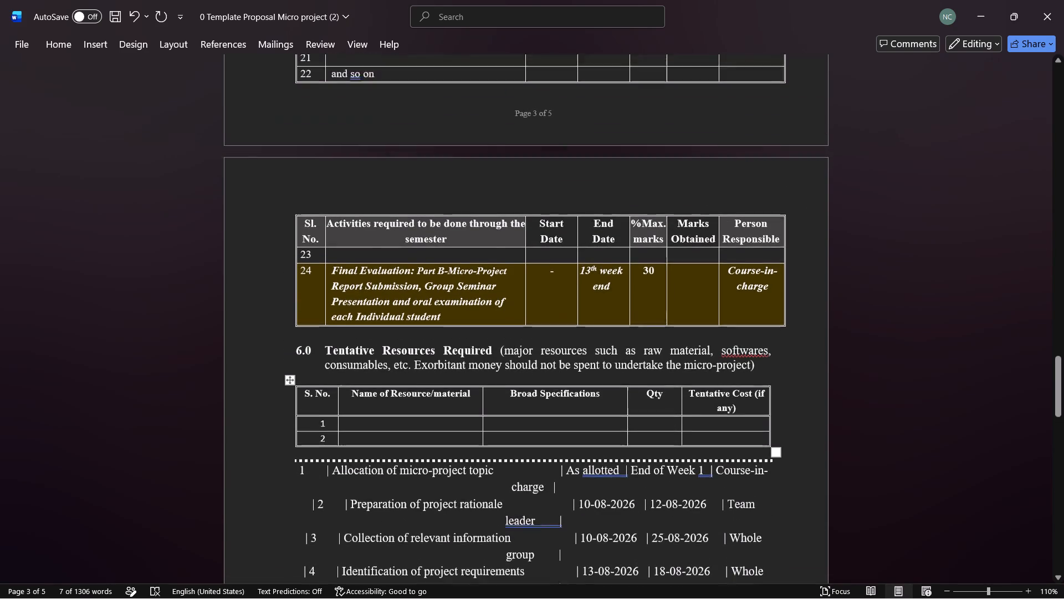
scroll(411, 113, up, 1)
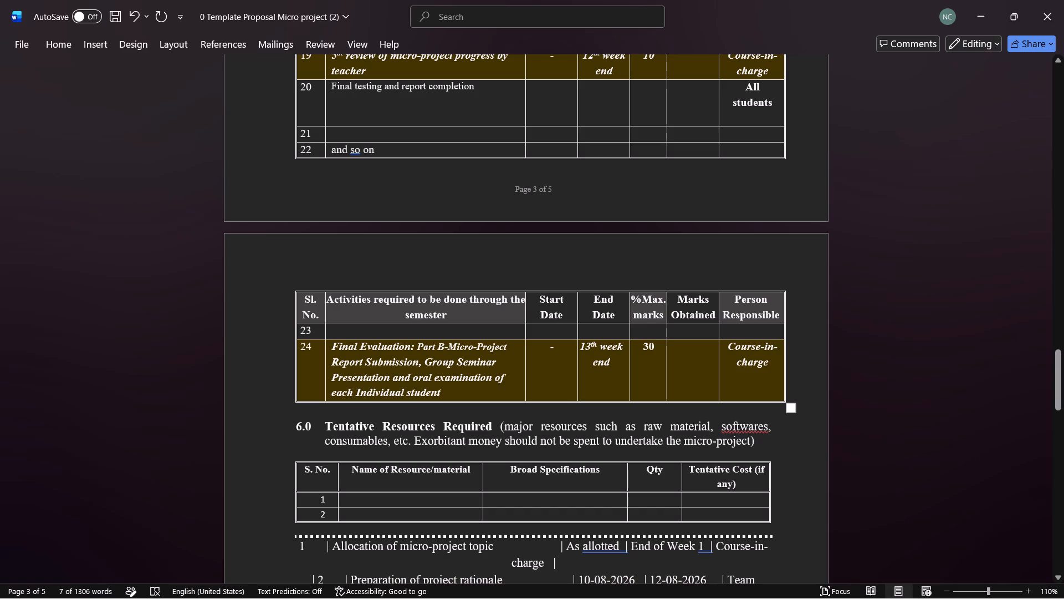
scroll(447, 316, down, 1)
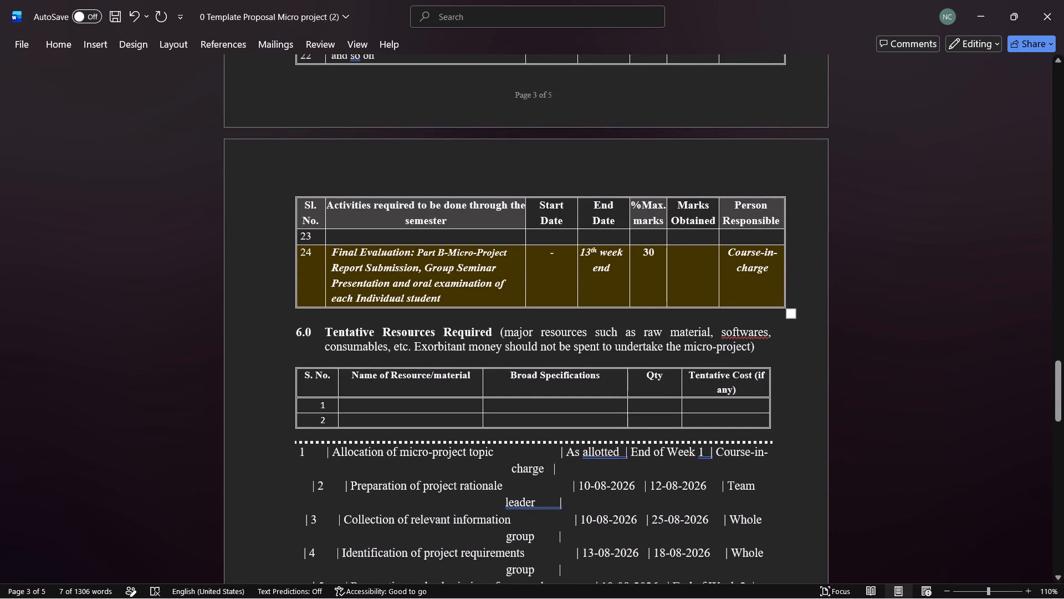
click(293, 307)
click(337, 323)
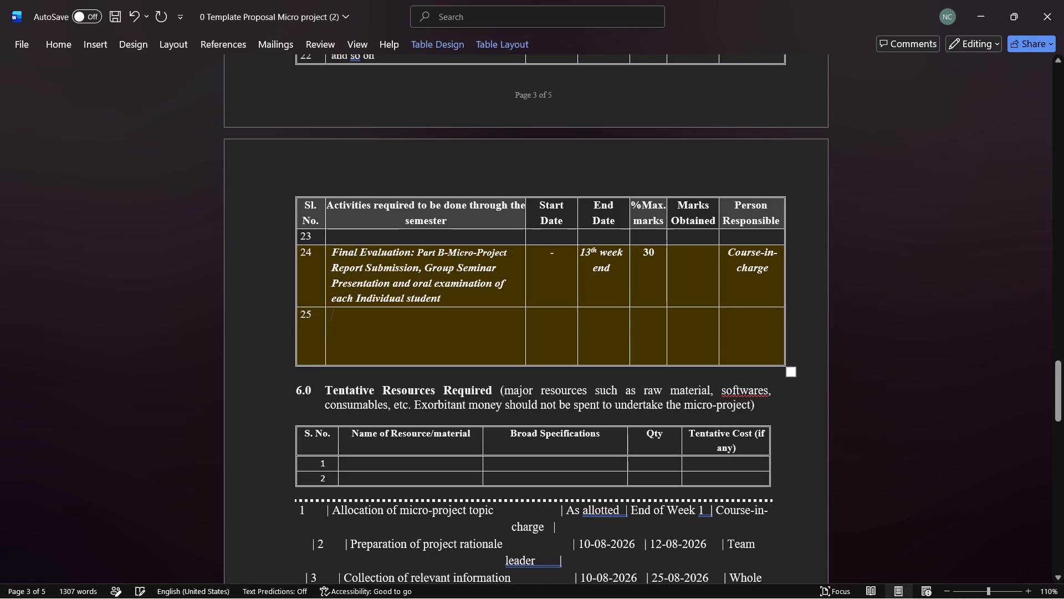
key(ctrl+v)
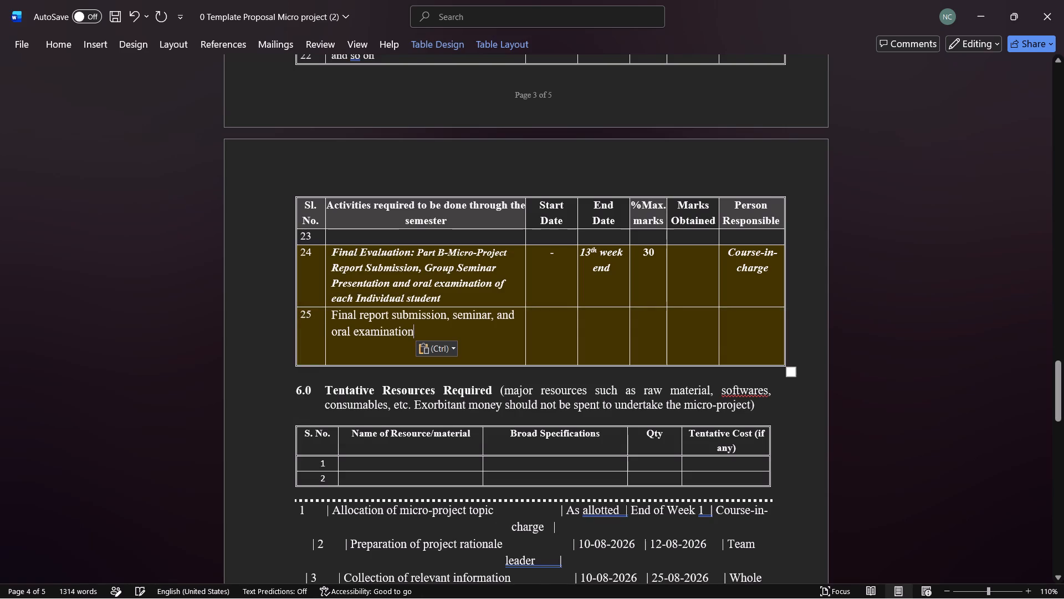
Set the font size of the new last row's activity text to 10.
drag(417, 335, 343, 318)
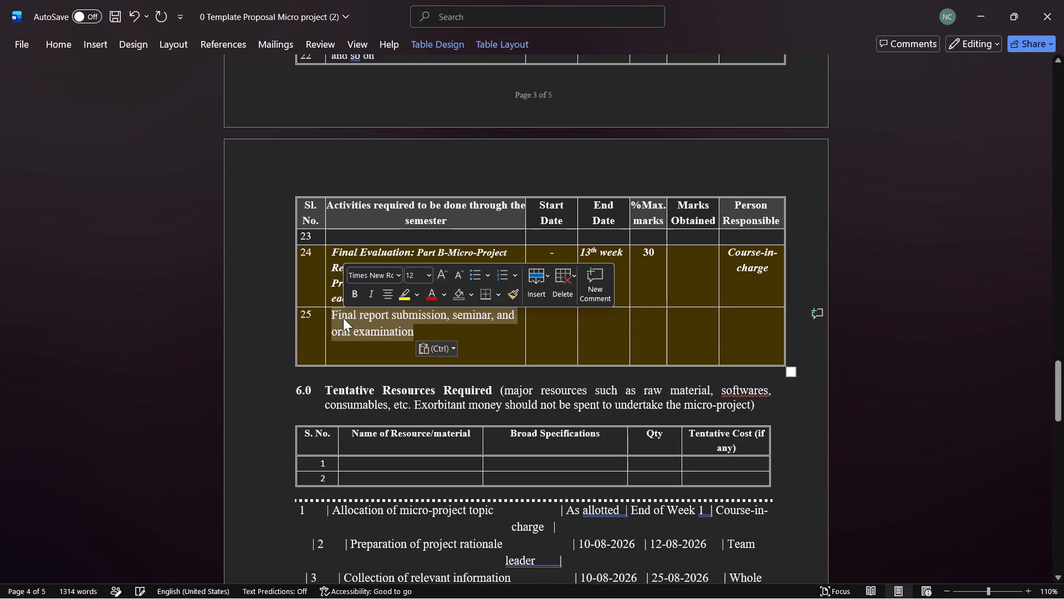
click(426, 273)
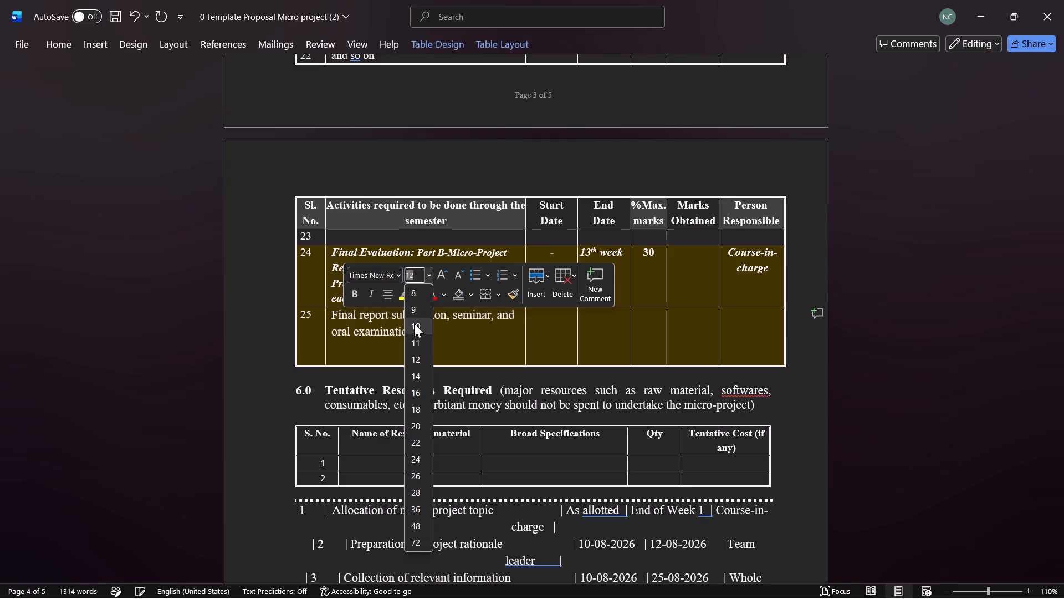
click(414, 323)
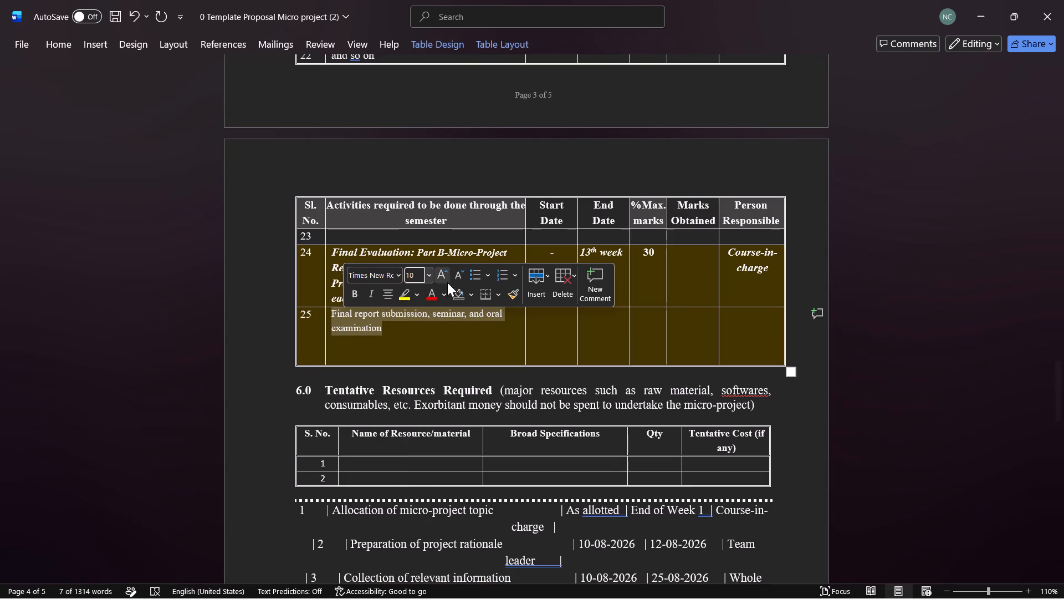
Delete the empty row 23 from the Action Plan table.
click(355, 239)
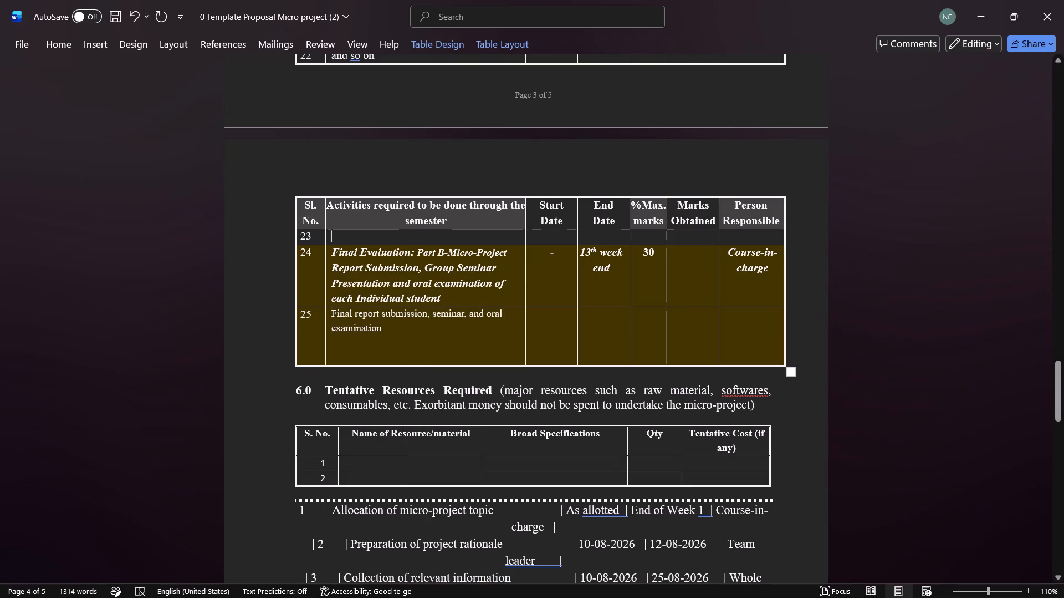
click(310, 238)
drag(310, 238, 692, 239)
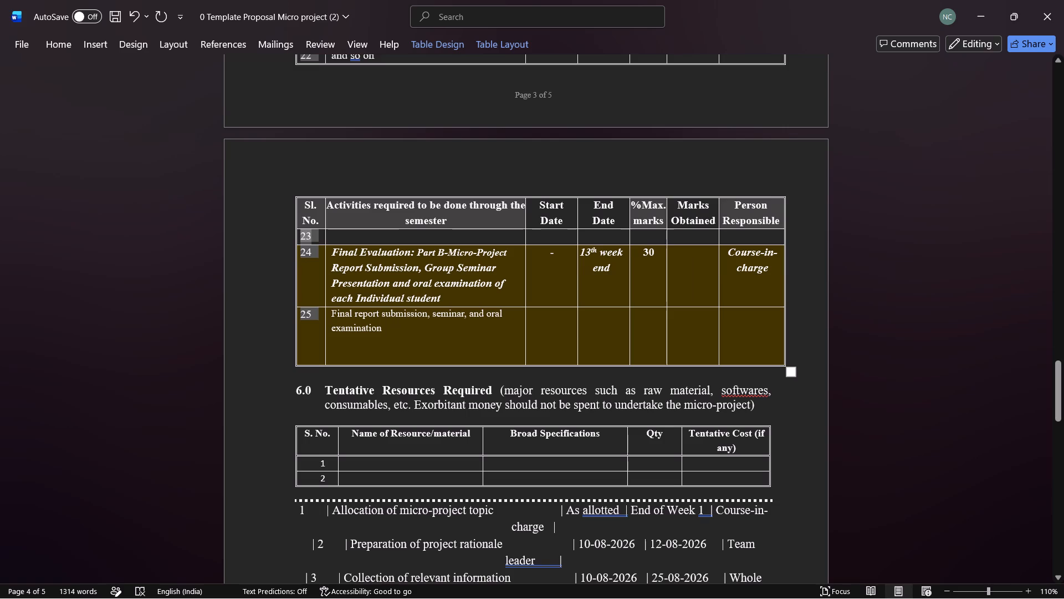
drag(736, 238, 382, 232)
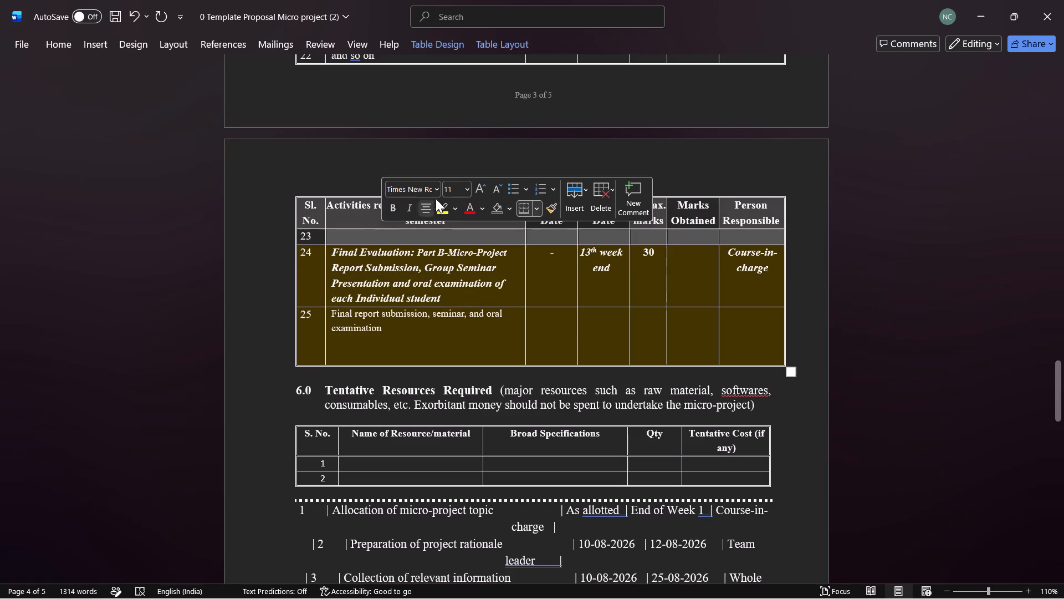
click(601, 206)
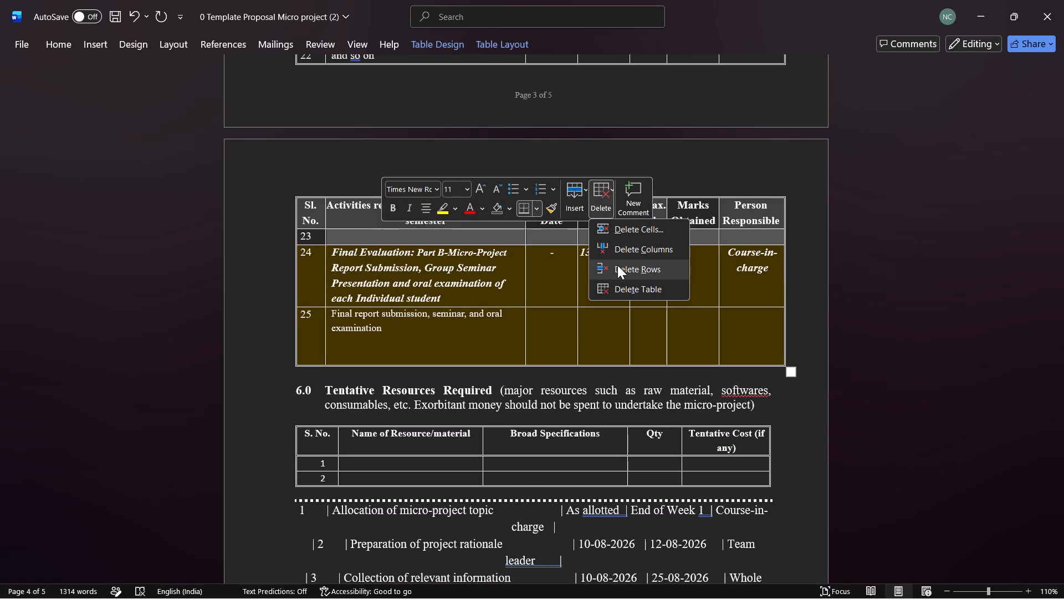
click(617, 265)
Delete the blank row 21 and the "and so on" row 22 from the Action Plan table.
scroll(475, 144, up, 1)
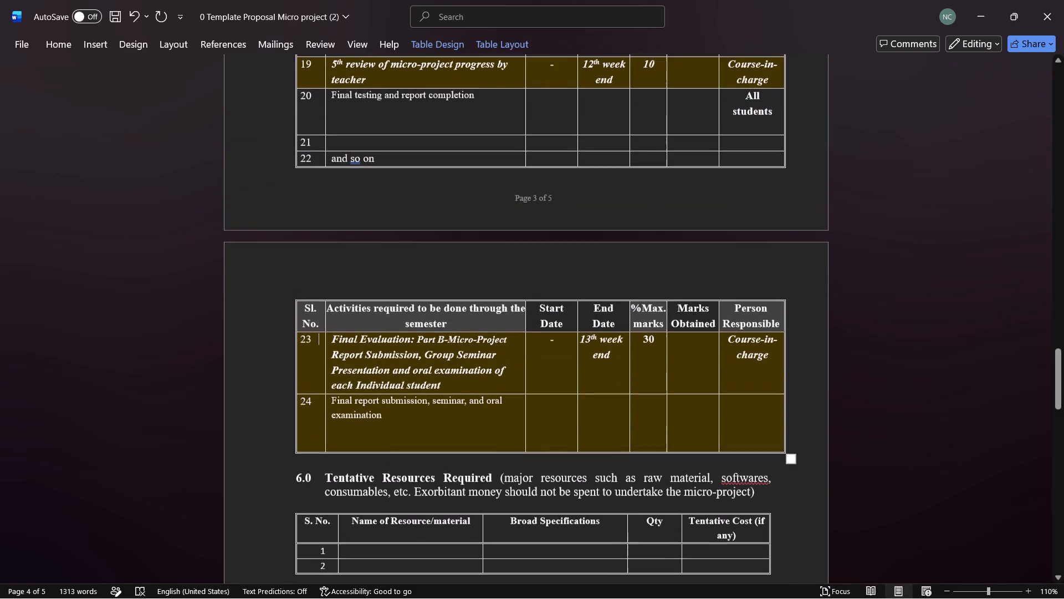
drag(420, 144, 729, 161)
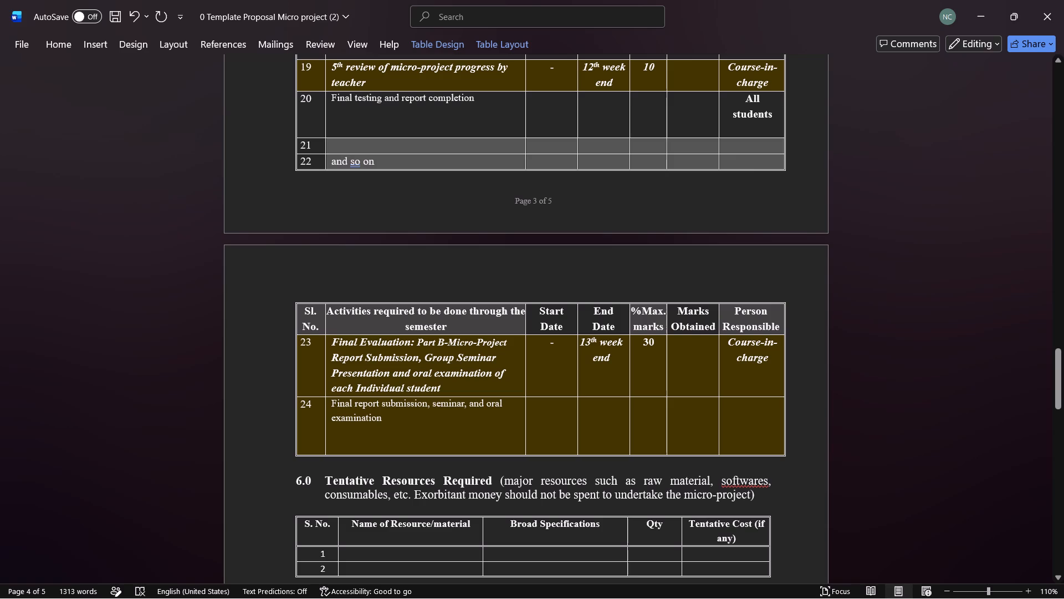
drag(729, 161, 748, 166)
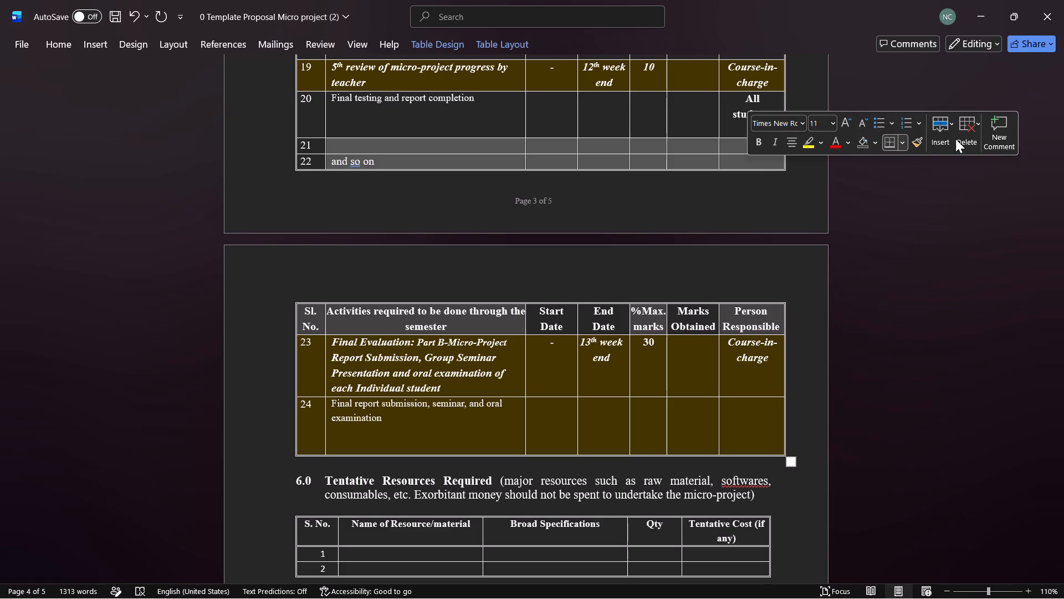
click(962, 139)
click(989, 198)
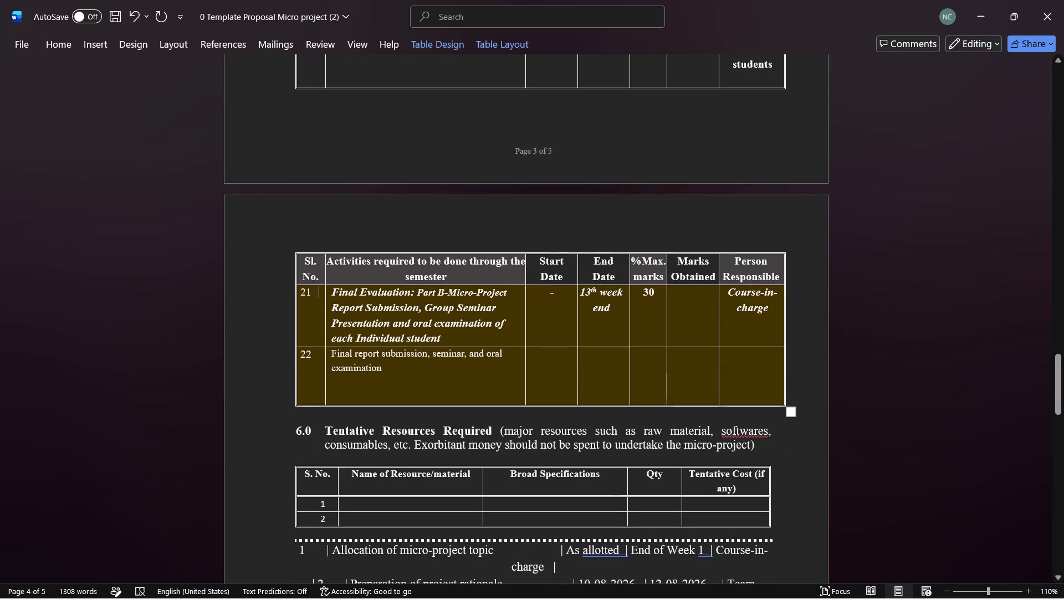
Enter "All students" as the responsible person for the final report submission row.
click(759, 370)
text(All)
key(space)
text(students)
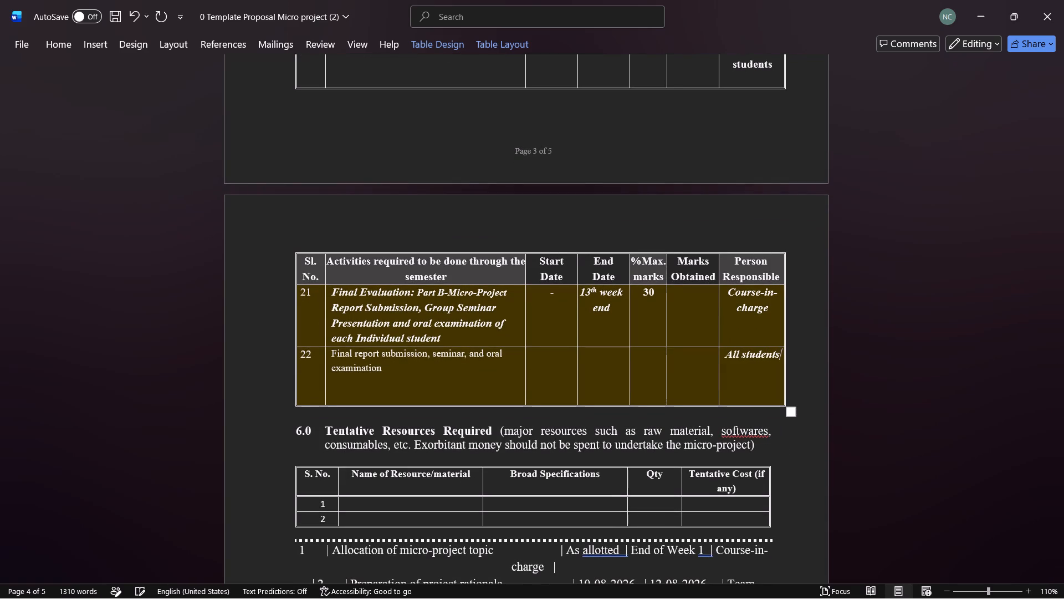
Delete the whole leftover plain-text plan below the Tentative Resources table, including its last "Whole group" fragment.
scroll(636, 425, down, 1)
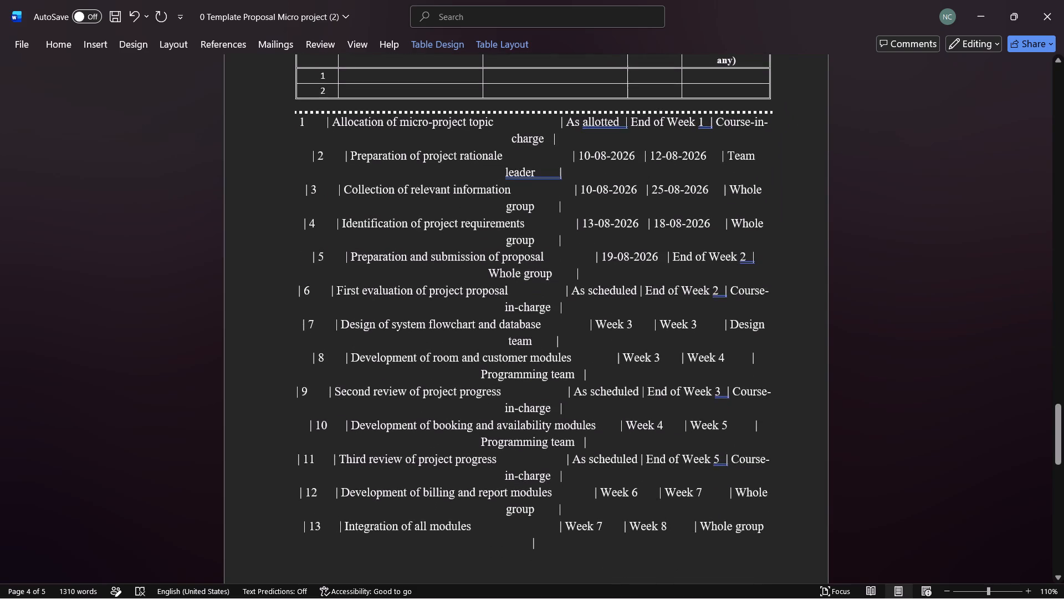
scroll(505, 285, up, 1)
drag(293, 373, 630, 598)
key(BackSpace)
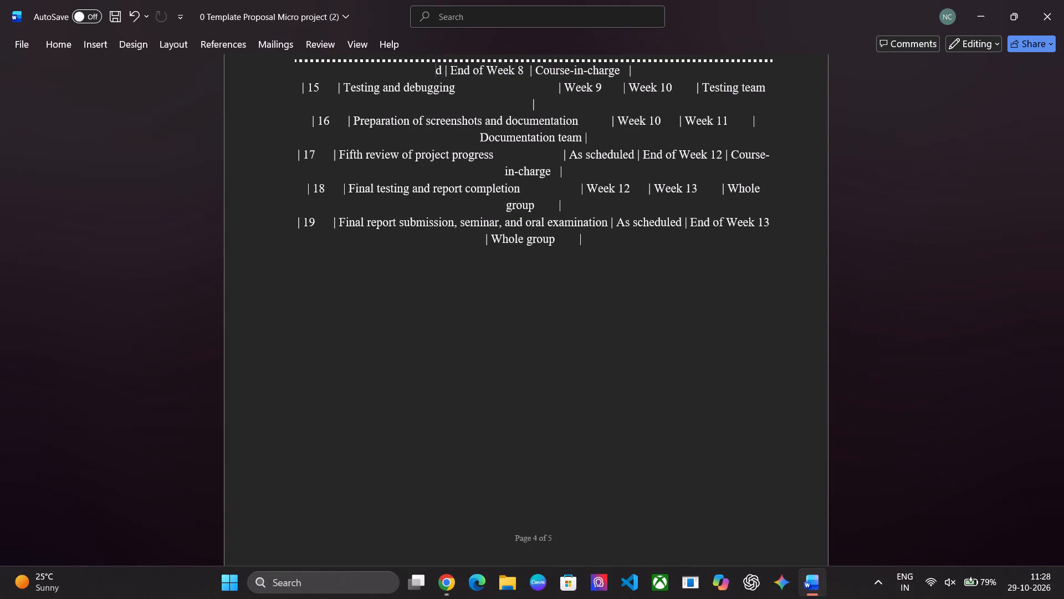
drag(651, 304, 489, 187)
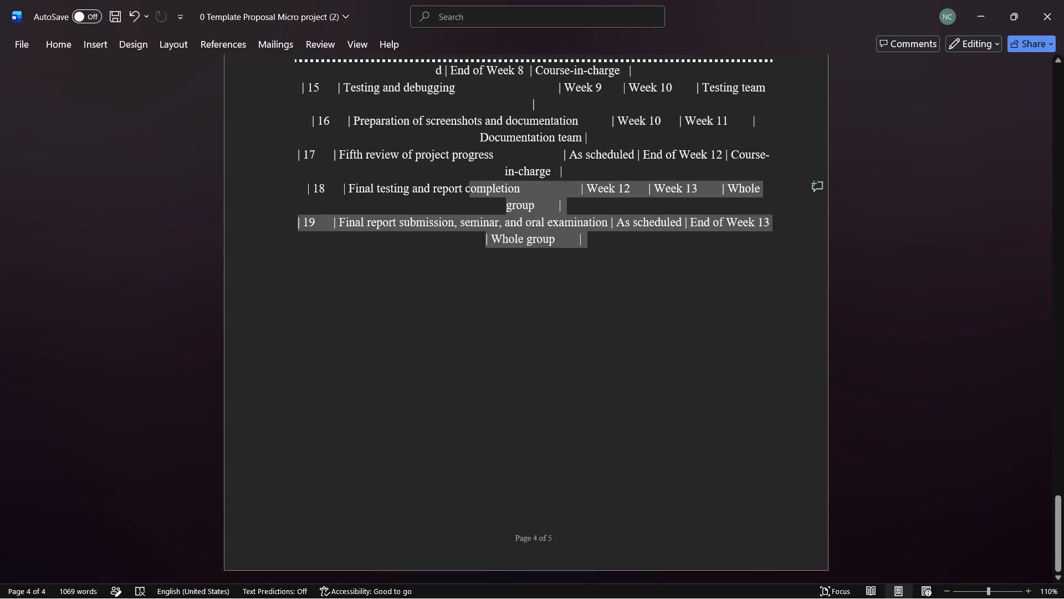
drag(489, 187, 383, 40)
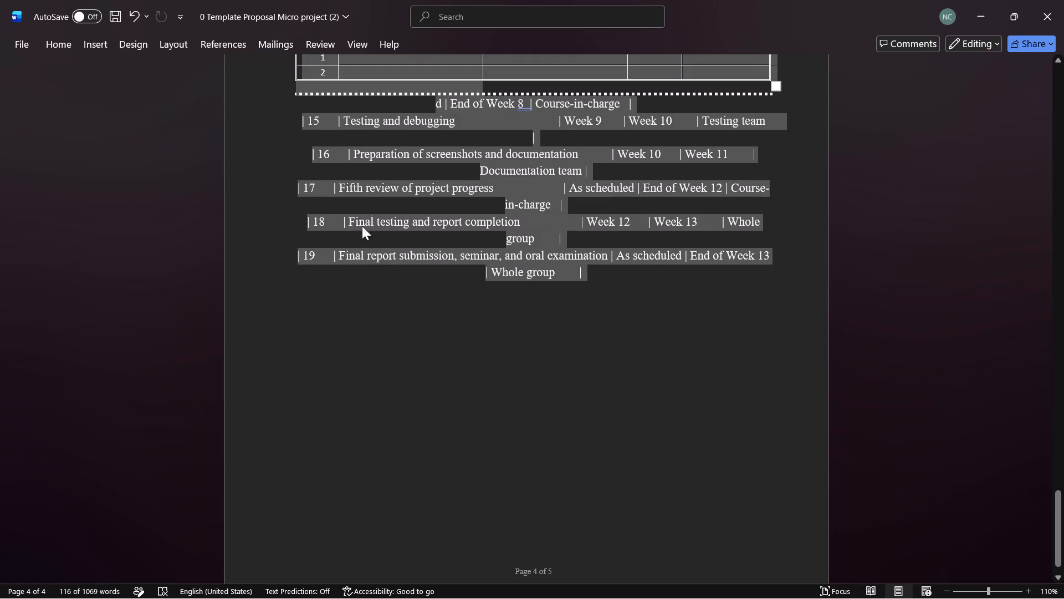
click(378, 301)
drag(378, 301, 288, 82)
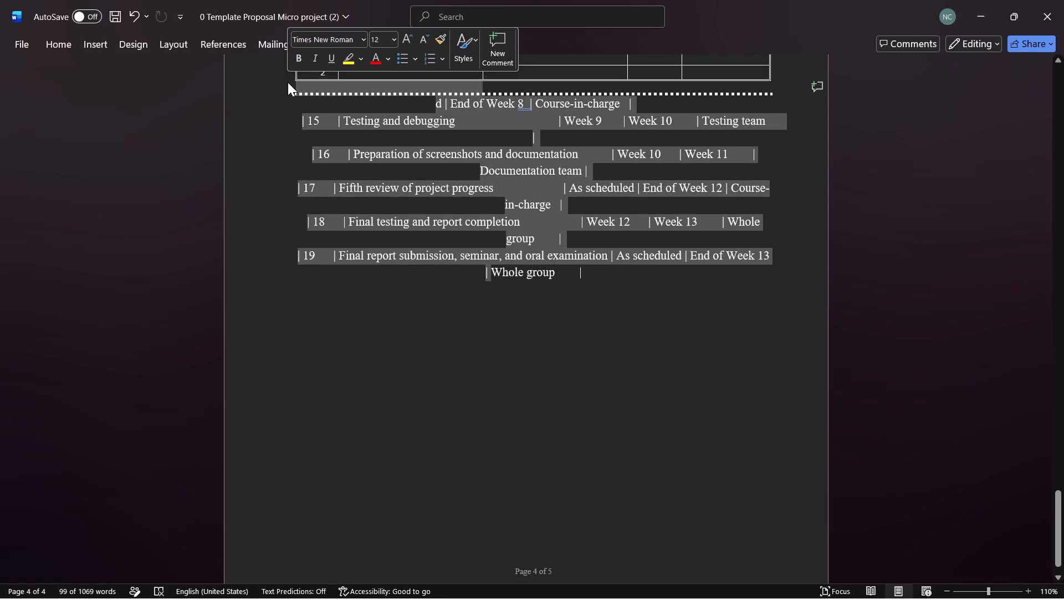
key(BackSpace)
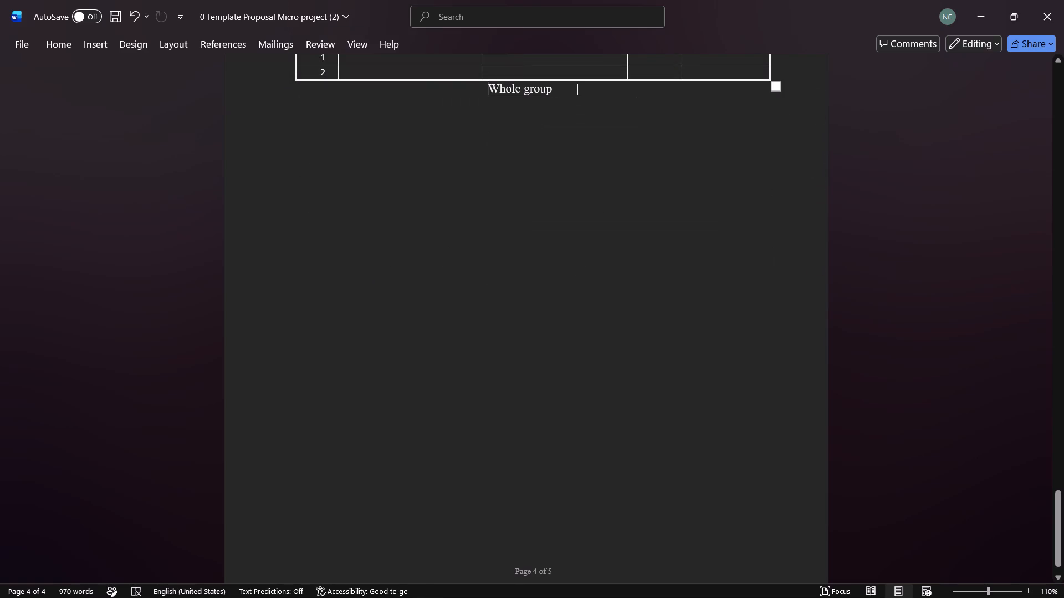
drag(589, 94, 500, 101)
key(BackSpace)
Enter an end mark of five asterisks below the Tentative Resources table, separated from it by a blank line.
key(ctrl+8)
key(ctrl+8)
key(ctrl+8)
key(ctrl+8)
text(*****)
key(Up)
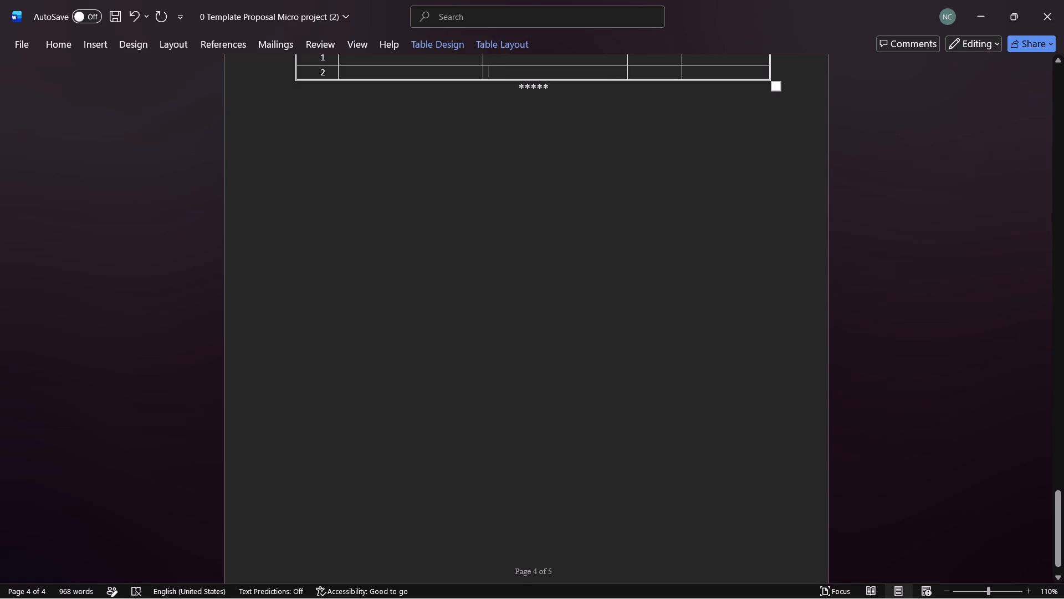
double_click(517, 90)
key(Return)
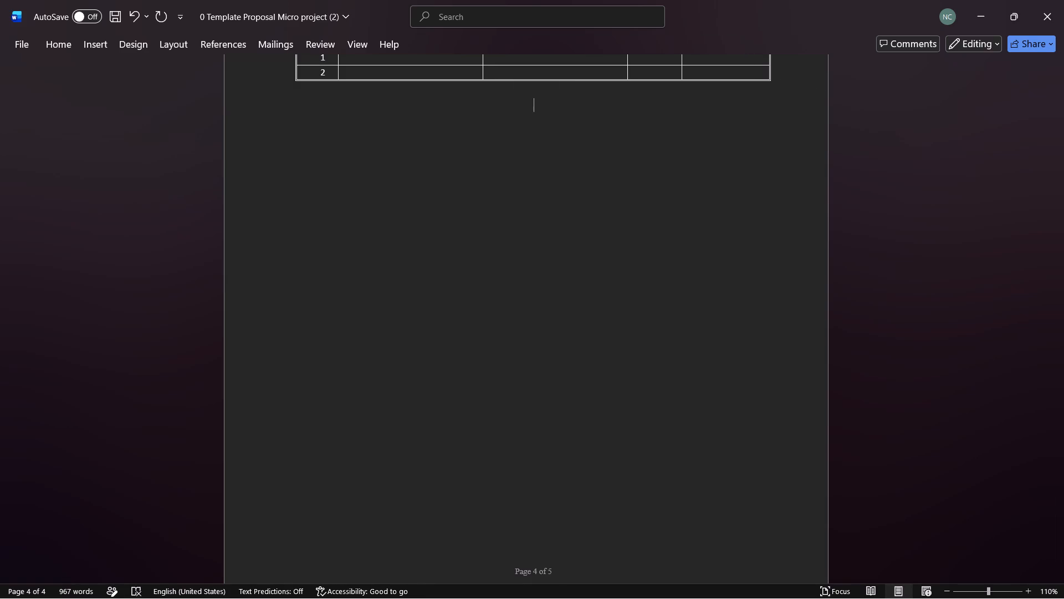
text(*****)
Enclose the five asterisks with a # at each end so the end mark reads "#*****#".
key(shift+Left)
key(shift+Left)
key(shift+Left)
key(shift+Left)
key(shift+Left)
key(Left)
key(shift+numbersign)
key(Right)
key(Right)
key(Right)
key(Right)
key(Right)
key(shift+numbersign)
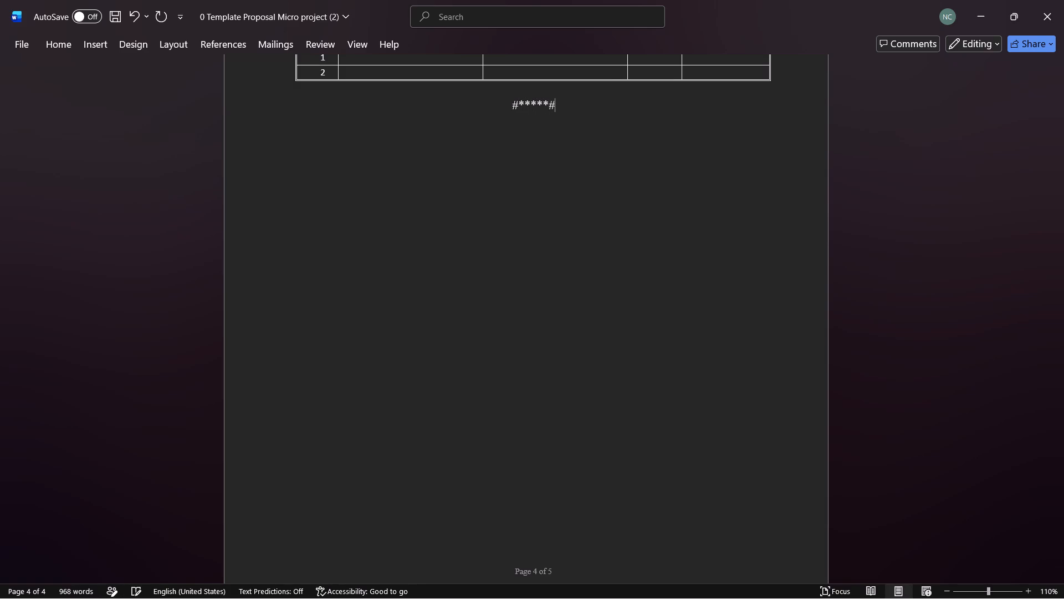
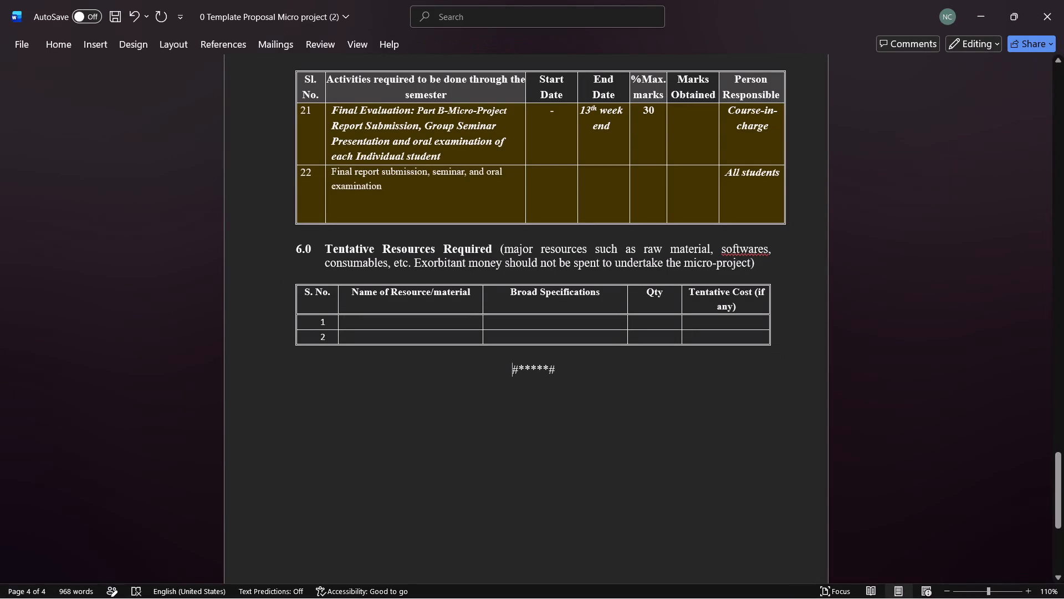
Paste the copied Python resource line on a new line below the "#*****#" end mark.
key(Right)
key(Return)
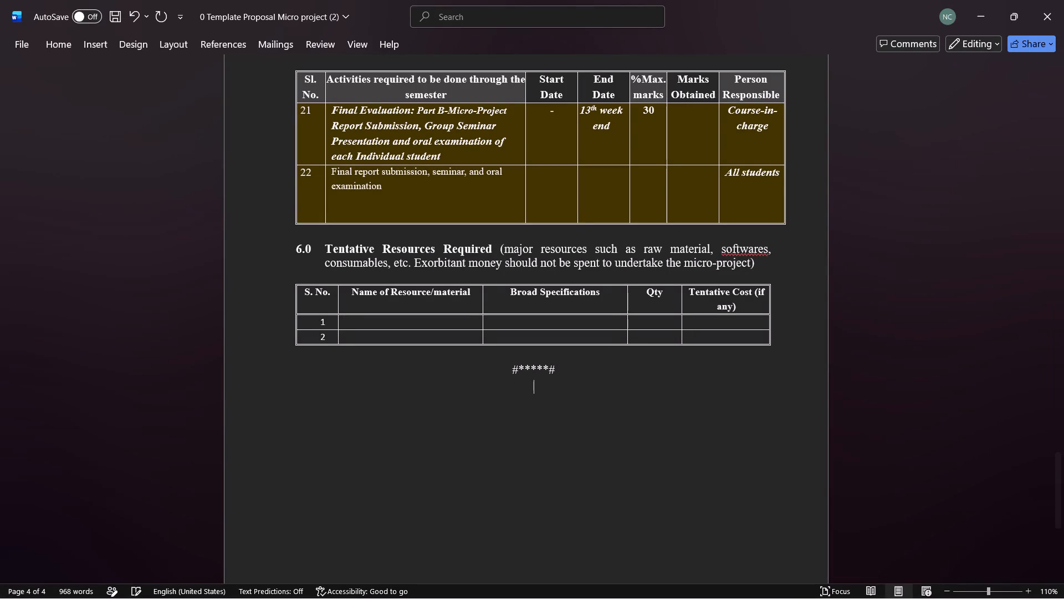
key(ctrl+v)
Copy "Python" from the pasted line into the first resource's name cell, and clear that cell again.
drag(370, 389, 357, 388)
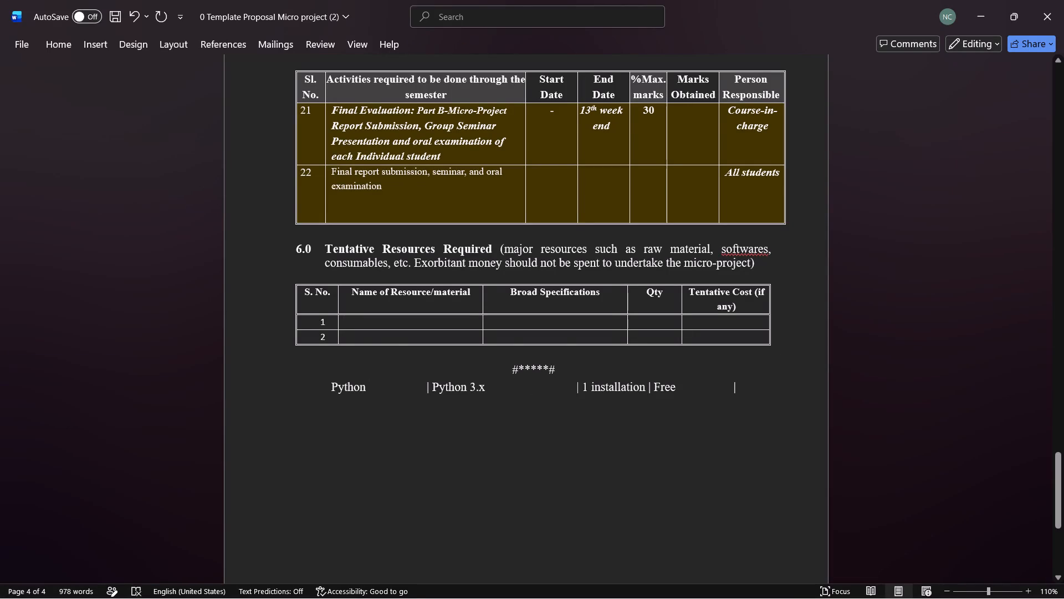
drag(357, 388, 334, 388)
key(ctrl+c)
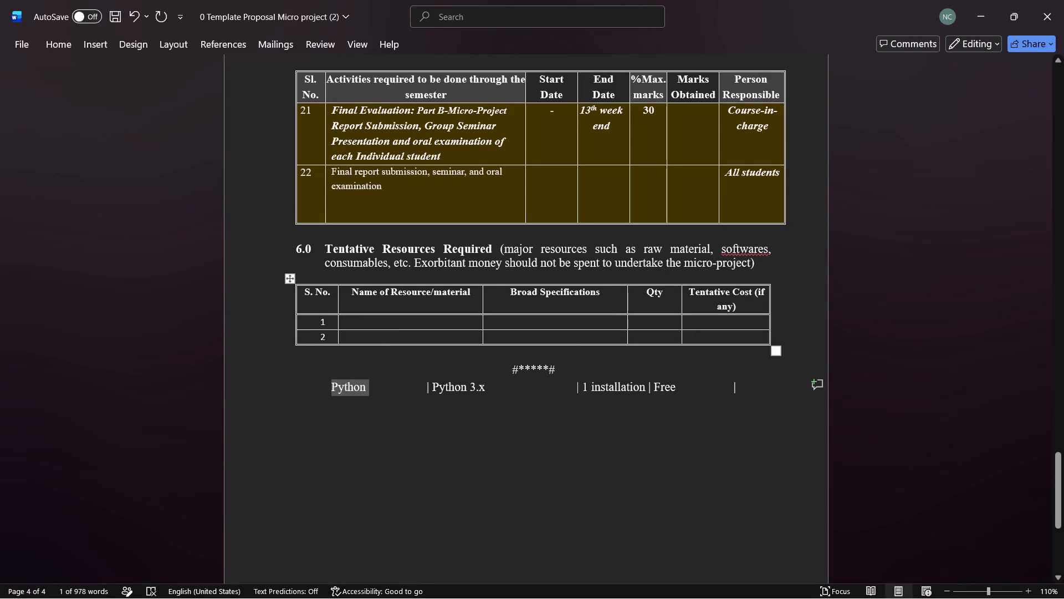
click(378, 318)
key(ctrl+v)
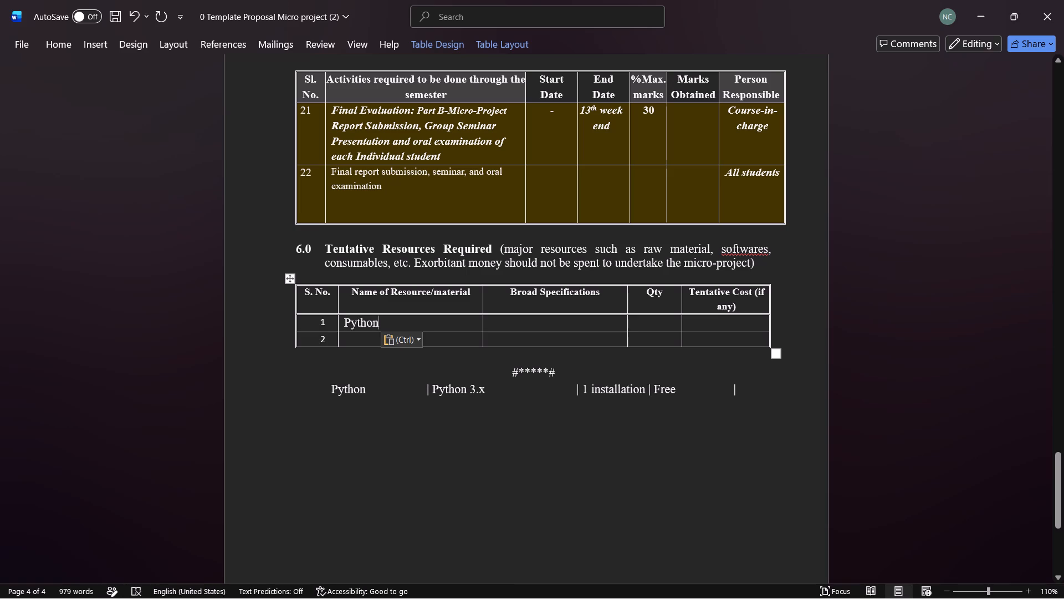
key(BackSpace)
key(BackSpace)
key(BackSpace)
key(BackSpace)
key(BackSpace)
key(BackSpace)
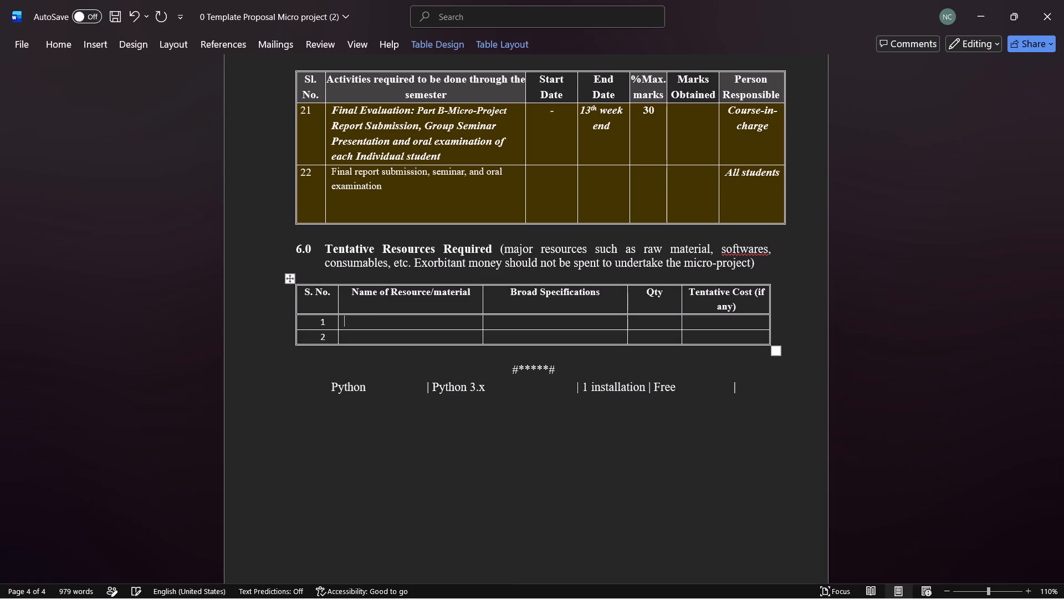
Fill resource row 1 with name "java", specification "Java.7", quantity 1 and tentative cost "Installation free".
text(java)
click(534, 323)
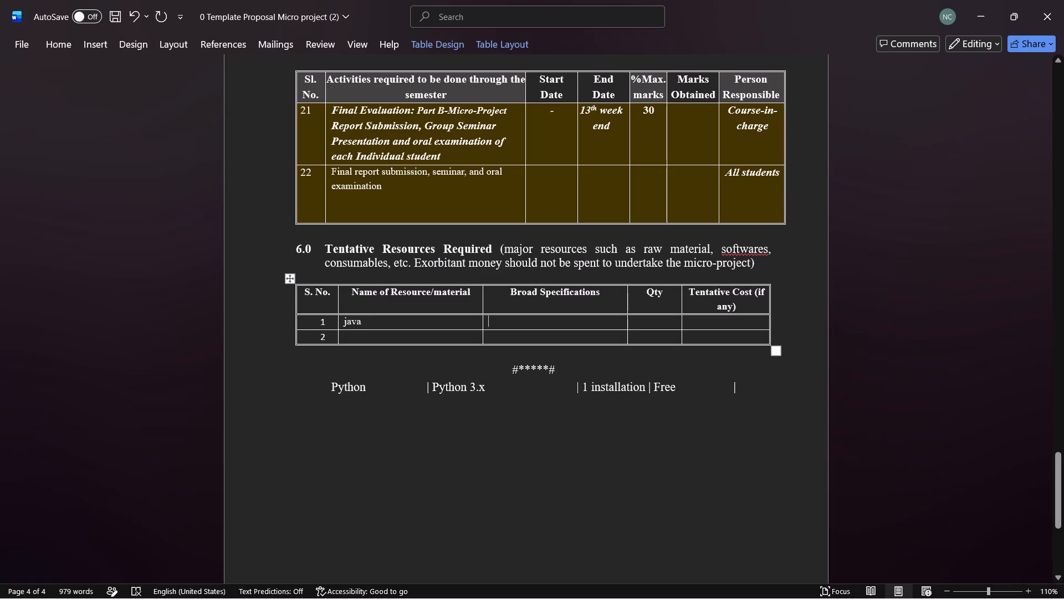
text(java)
key(period)
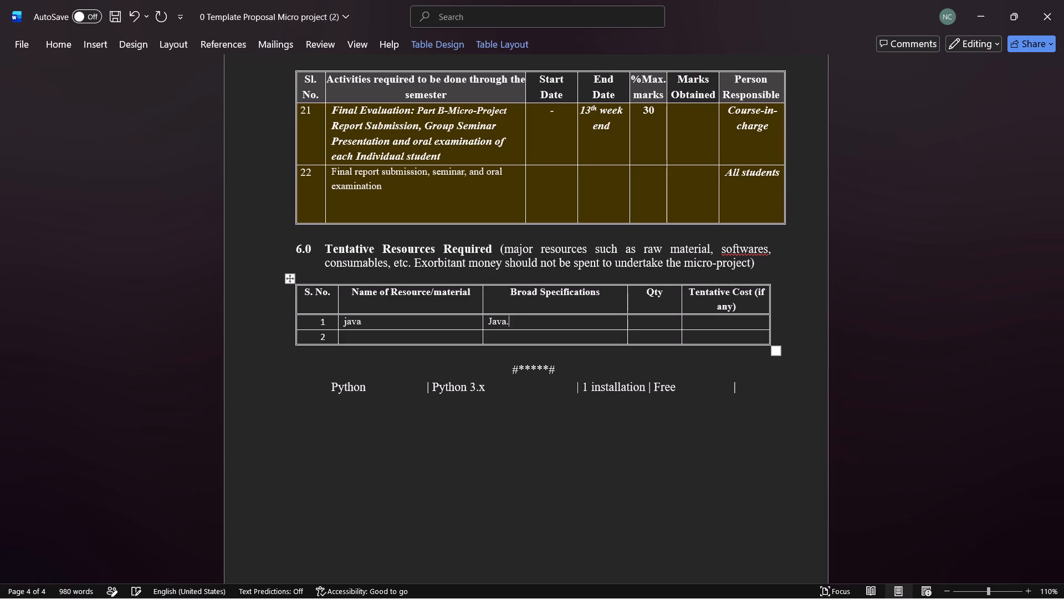
key(7)
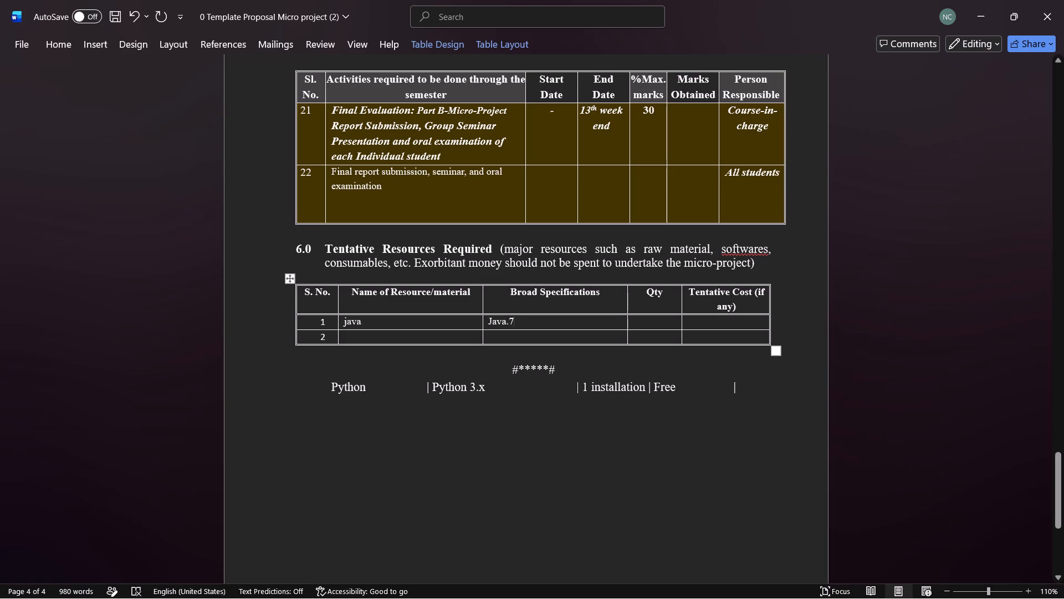
click(660, 320)
key(1)
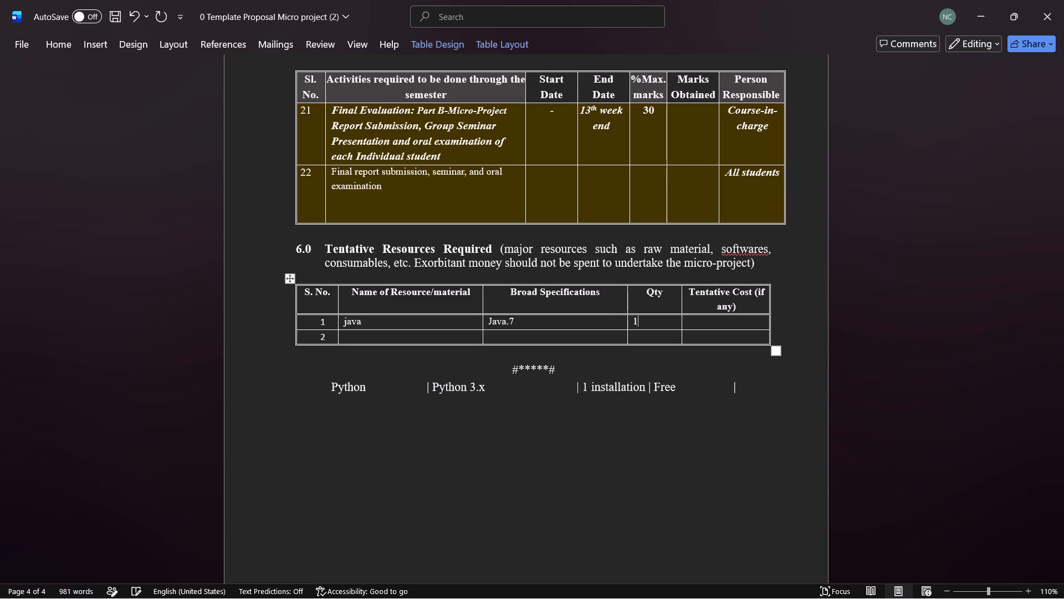
click(705, 319)
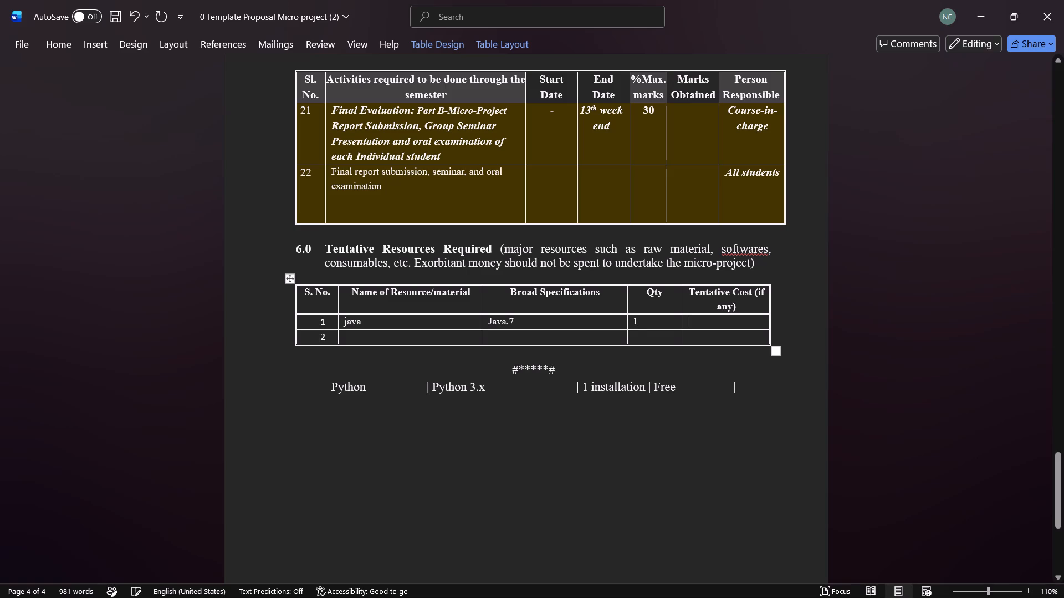
key(i)
key(n)
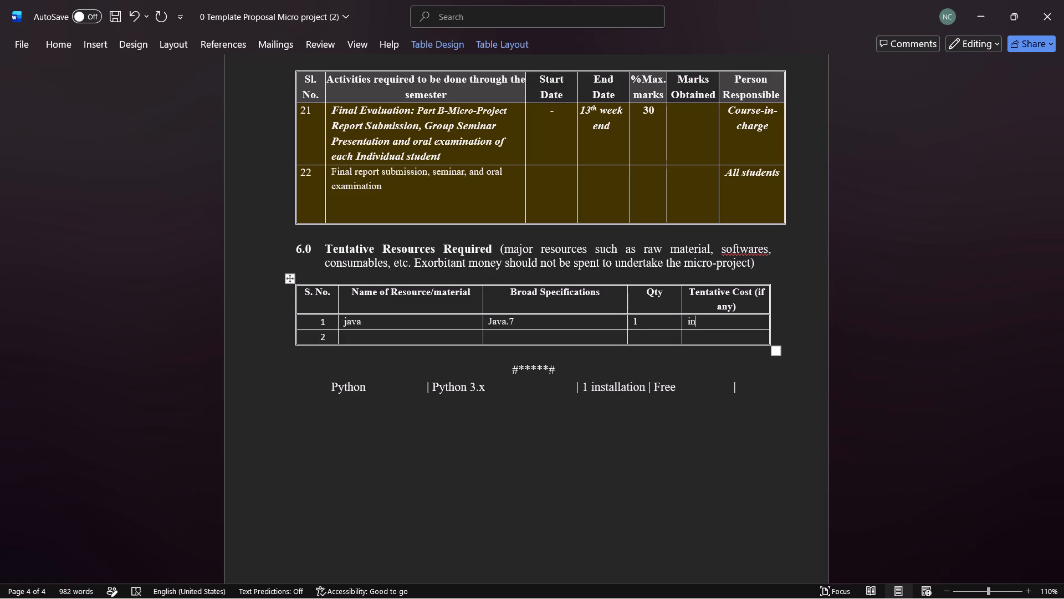
text(sta)
text(lla)
text(tion free)
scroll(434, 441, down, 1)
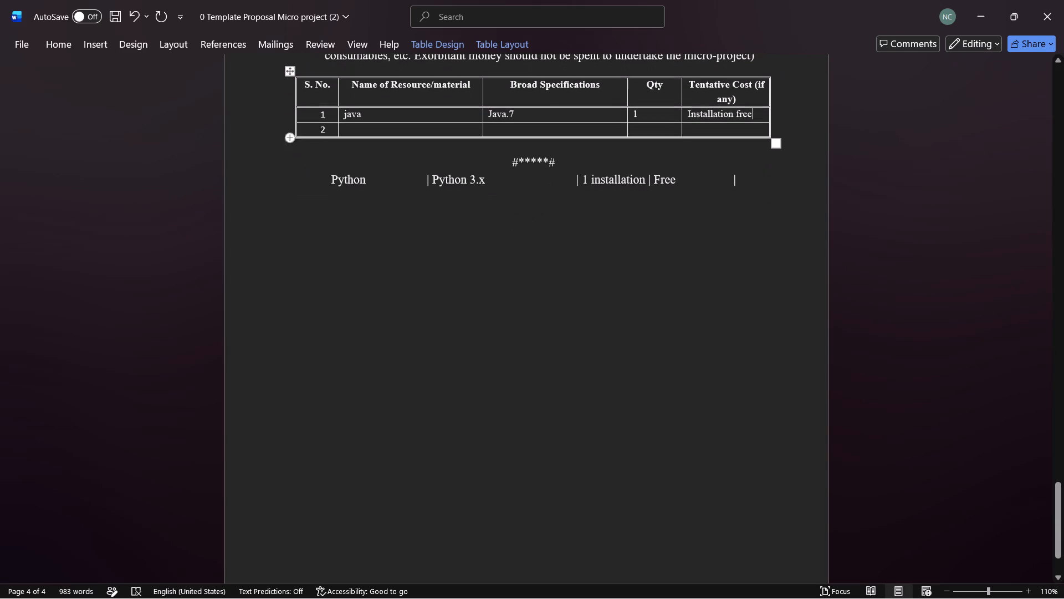